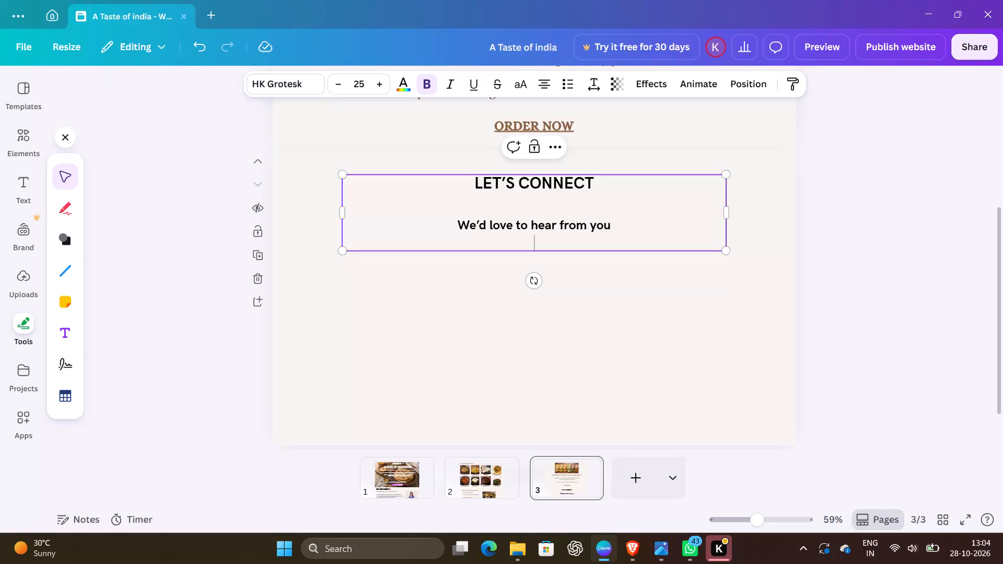
Replace the existing contact text with the copied "Let's Connect" block covering phone/WhatsApp, Instagram, location and the thank-you line.
{"action": "left_click_drag", "start_coordinate": [473, 181], "coordinate": [617, 244]}
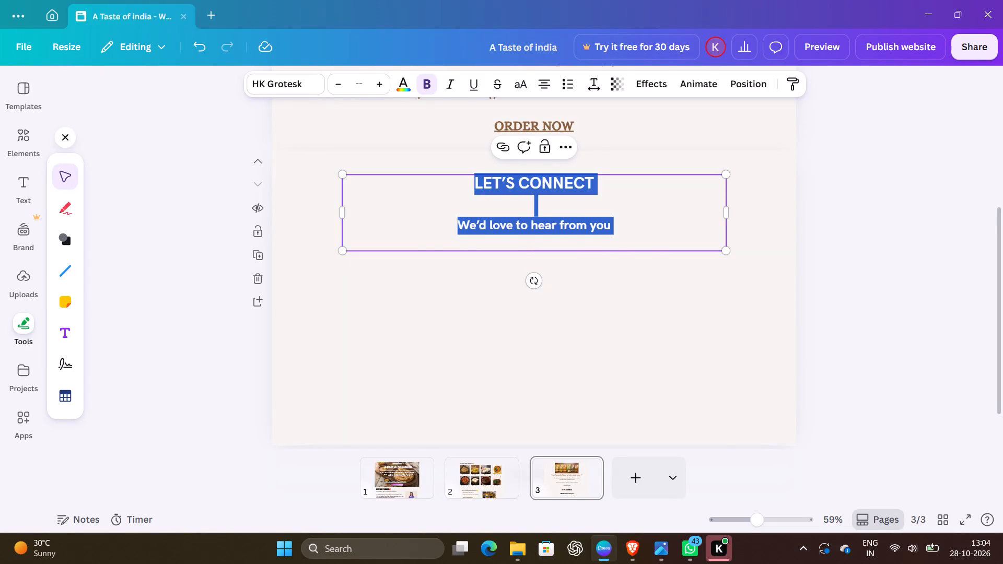
{"action": "key", "text": "ctrl+v"}
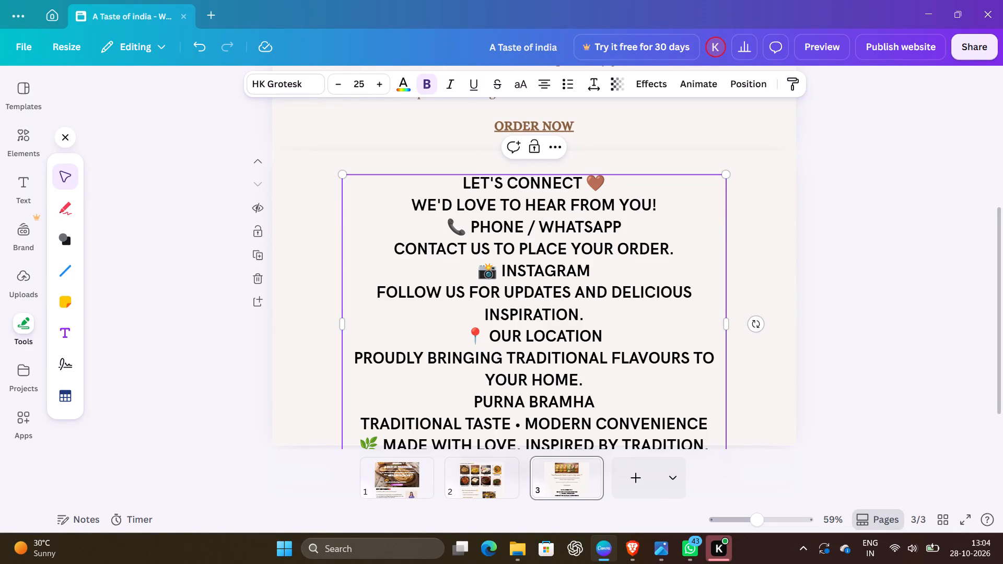
Set the font size of all lines below the "LET'S CONNECT" heading to 18.
{"action": "left_click_drag", "start_coordinate": [410, 202], "coordinate": [675, 420]}
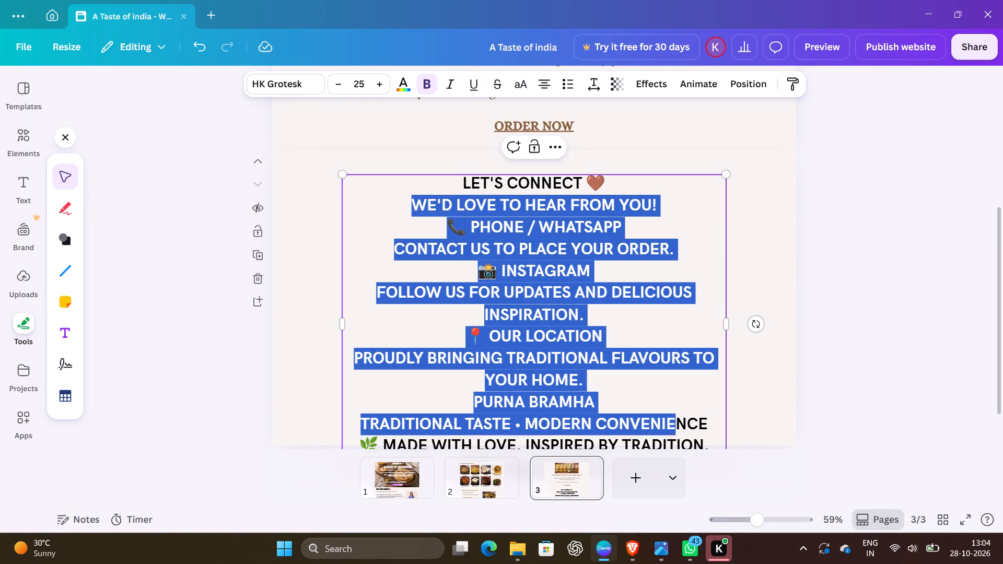
{"action": "left_click_drag", "start_coordinate": [675, 420], "coordinate": [720, 415]}
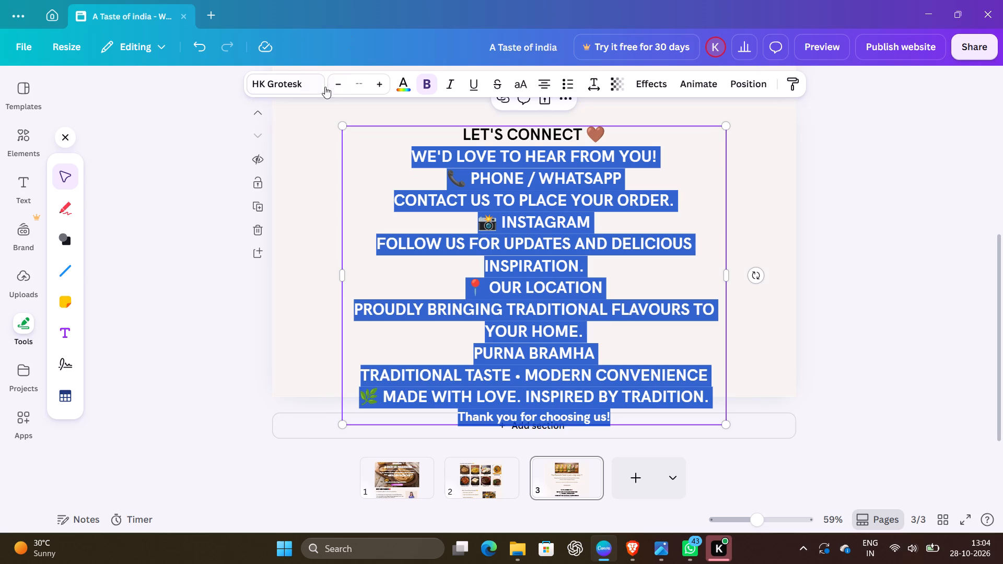
{"action": "triple_click", "coordinate": [337, 88]}
{"action": "triple_click", "coordinate": [337, 88]}
{"action": "triple_click", "coordinate": [337, 88]}
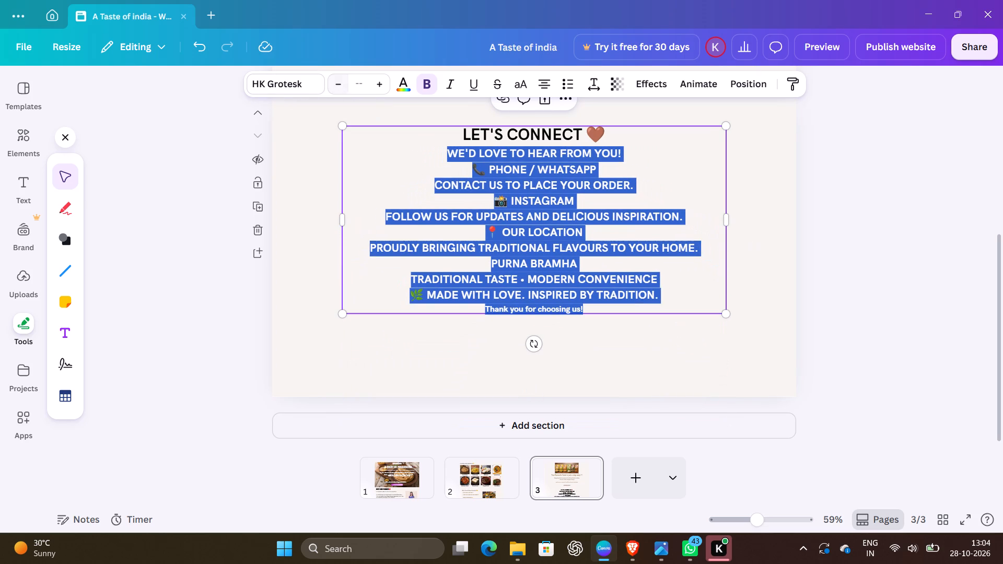
{"action": "left_click", "coordinate": [371, 84]}
{"action": "double_click", "coordinate": [366, 84]}
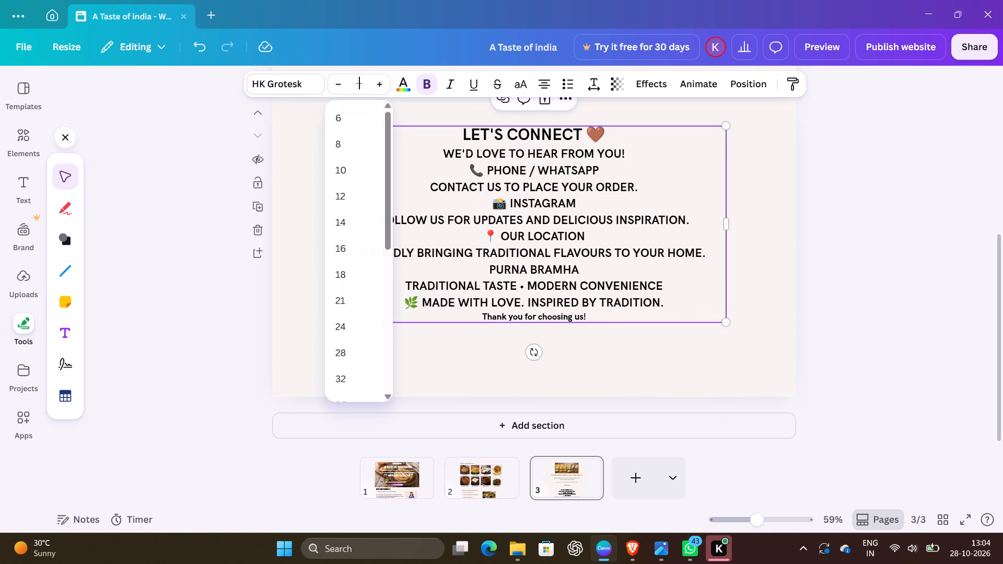
{"action": "type", "text": "18"}
{"action": "key", "text": "Return"}
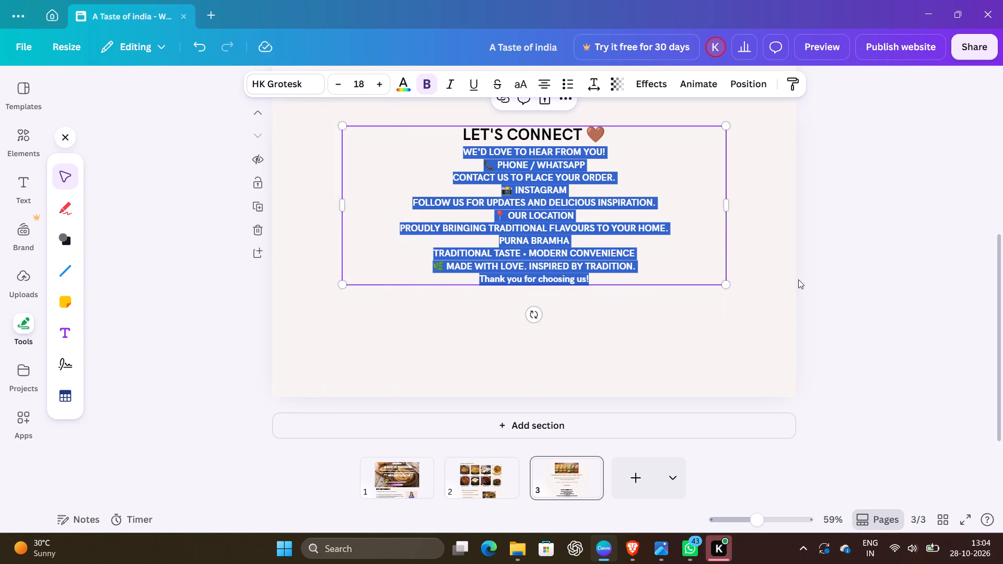
{"action": "left_click", "coordinate": [853, 271]}
{"action": "scroll", "coordinate": [686, 220], "scroll_direction": "up", "scroll_amount": 7}
{"action": "scroll", "coordinate": [686, 220], "scroll_direction": "down", "scroll_amount": 3}
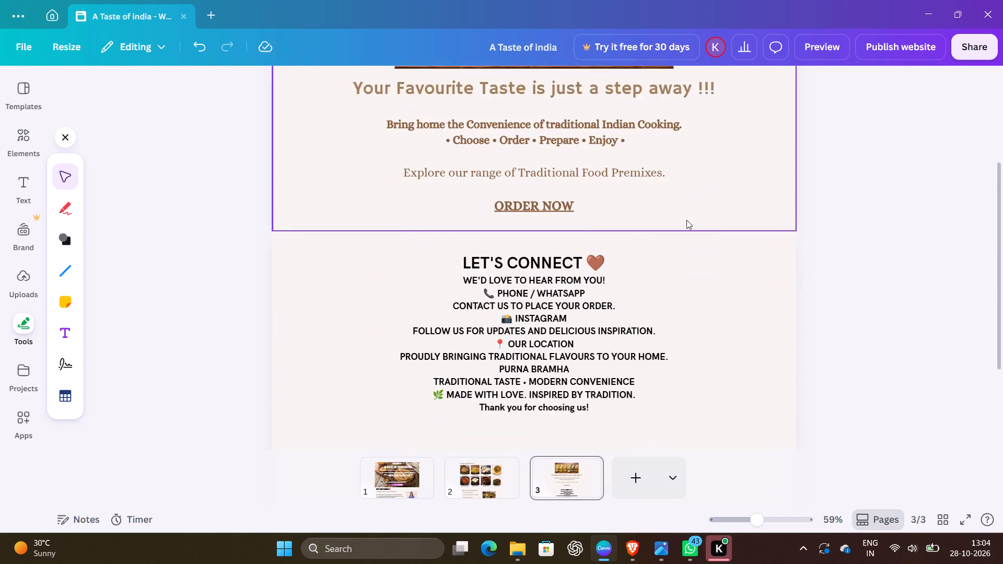
Insert a blank line after the "LET'S CONNECT" heading and another after "WE'D LOVE TO HEAR FROM YOU!".
{"action": "left_click", "coordinate": [603, 226]}
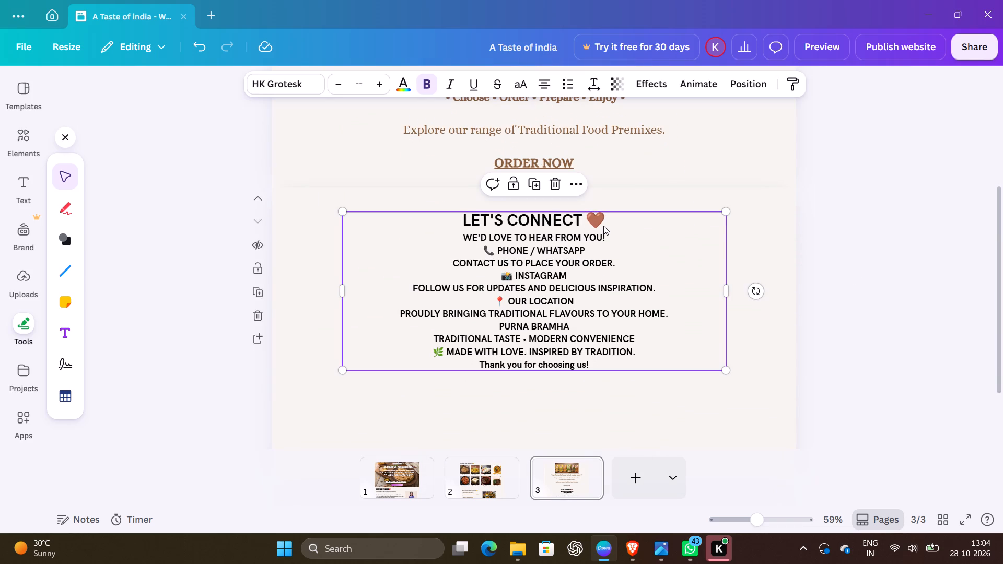
{"action": "left_click", "coordinate": [610, 226]}
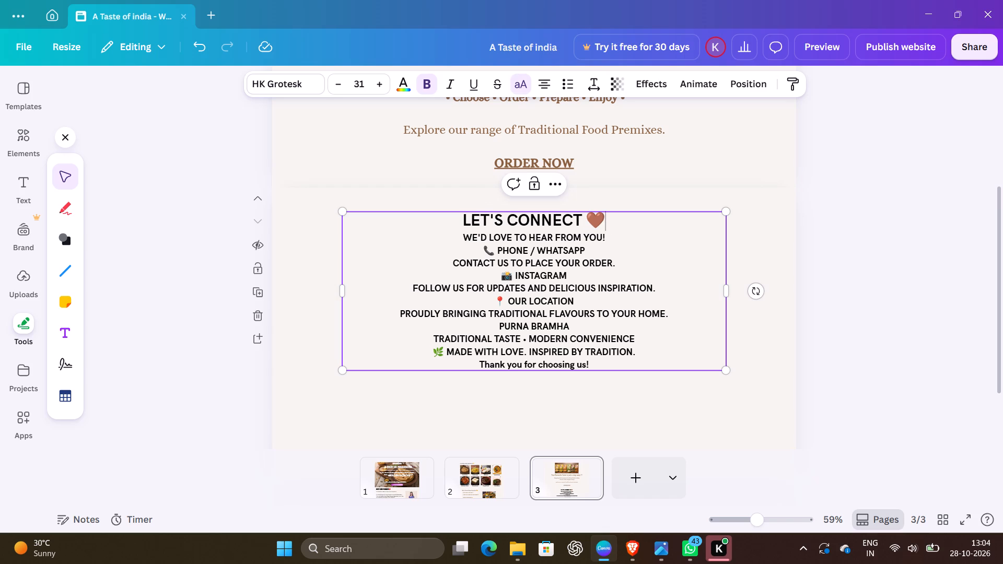
{"action": "key", "text": "Return"}
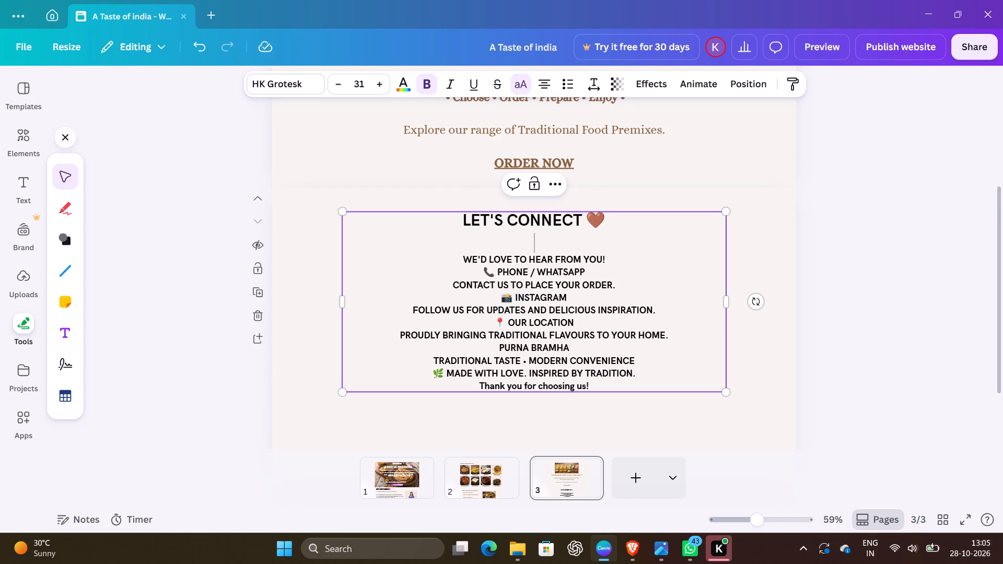
{"action": "left_click", "coordinate": [610, 260]}
{"action": "key", "text": "Return"}
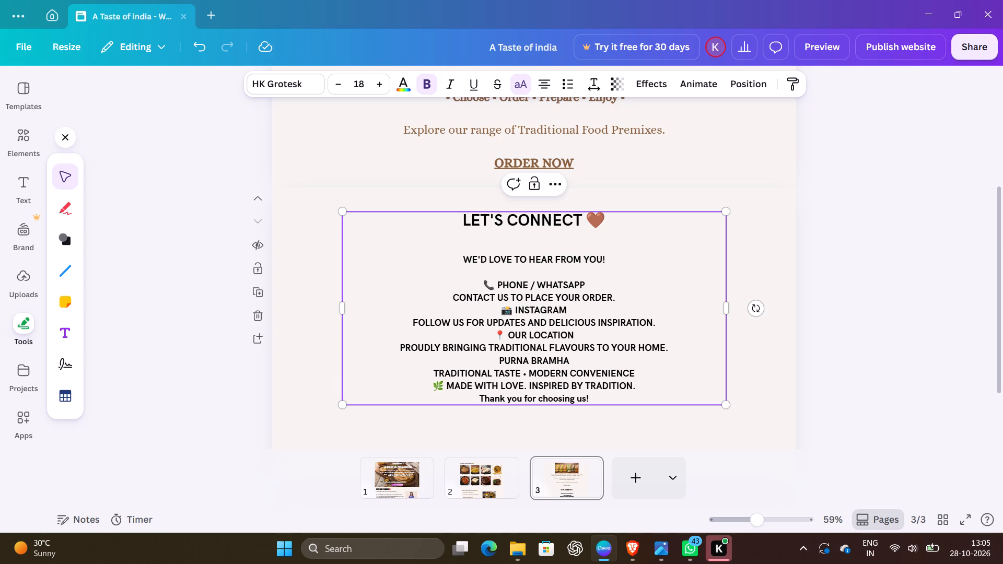
Reduce the line spacing of the whole "LET'S CONNECT" text block, heading included.
{"action": "left_click_drag", "start_coordinate": [449, 225], "coordinate": [588, 398]}
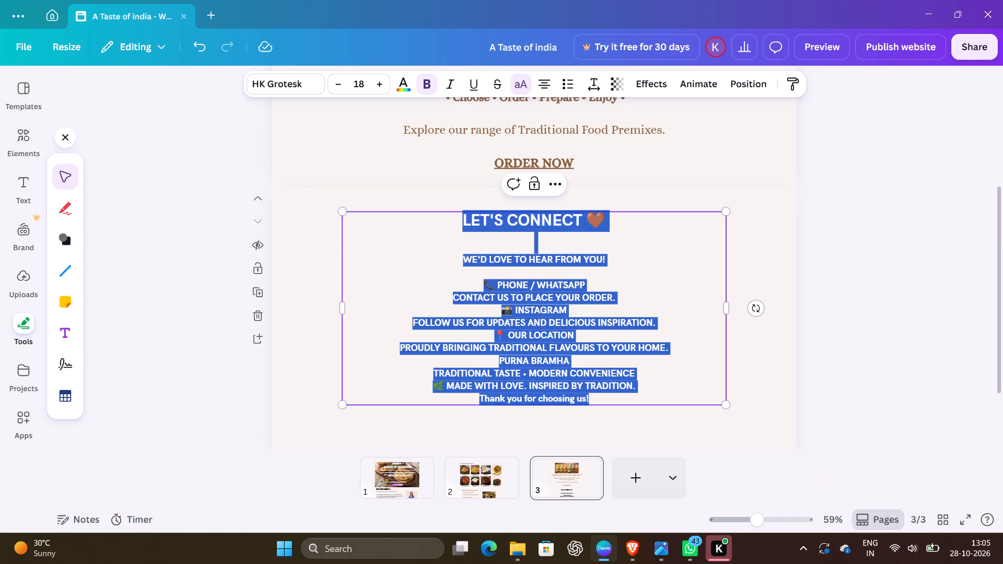
{"action": "left_click_drag", "start_coordinate": [588, 398], "coordinate": [589, 401]}
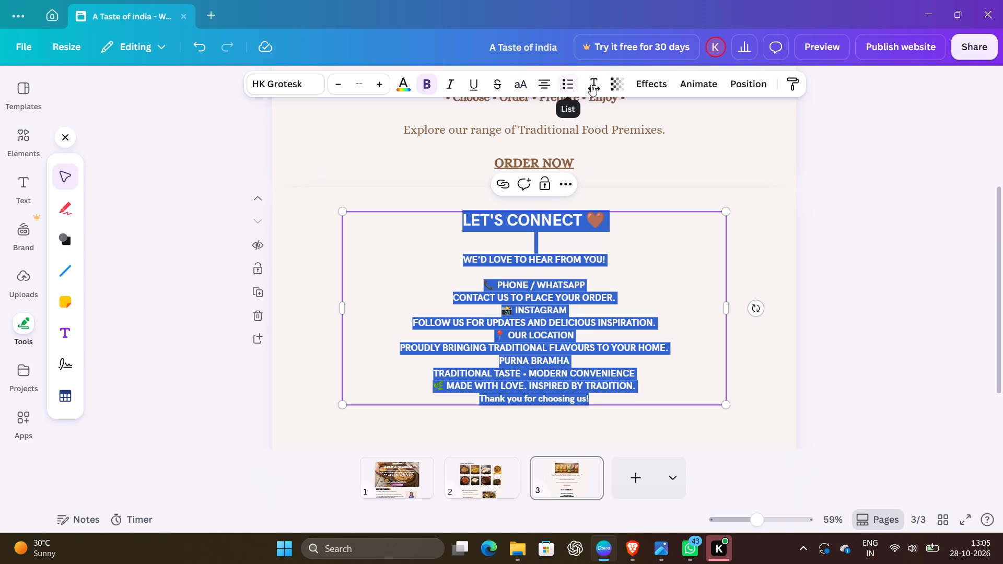
{"action": "left_click", "coordinate": [592, 85]}
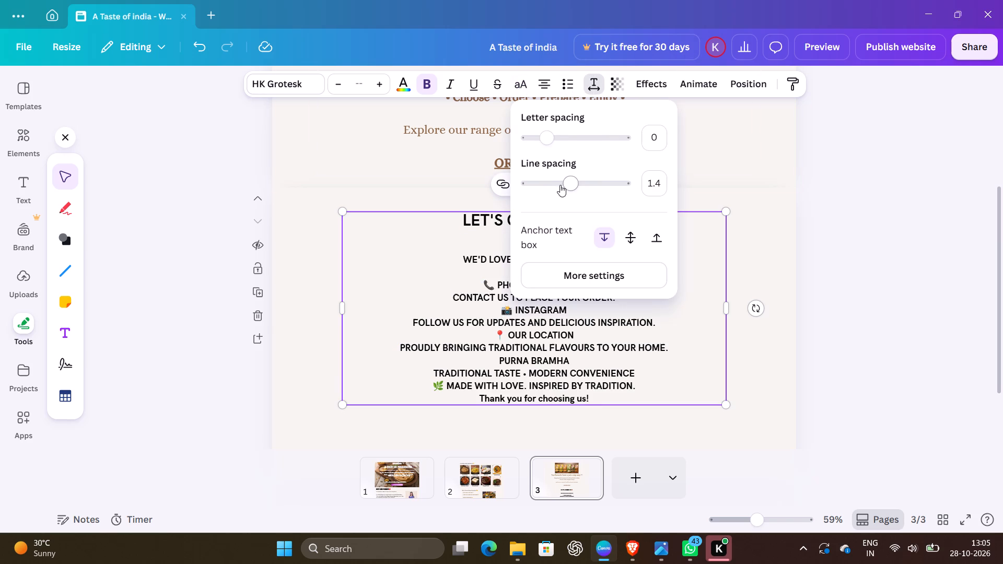
{"action": "left_click", "coordinate": [560, 185]}
{"action": "left_click", "coordinate": [824, 308]}
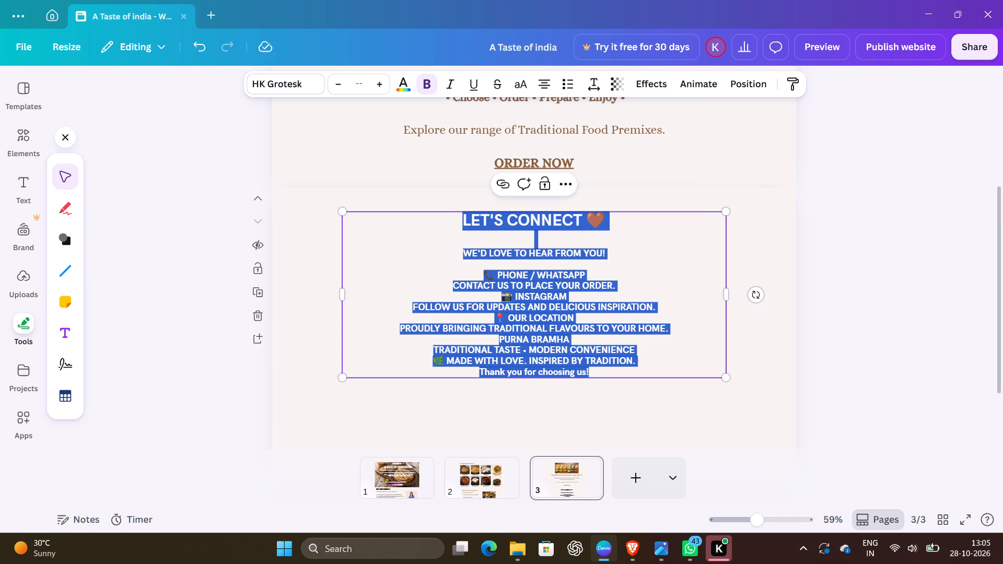
Place the text cursor at the end of the "PHONE / WHATSAPP" line in the "LET'S CONNECT" text block.
{"action": "left_click", "coordinate": [498, 273]}
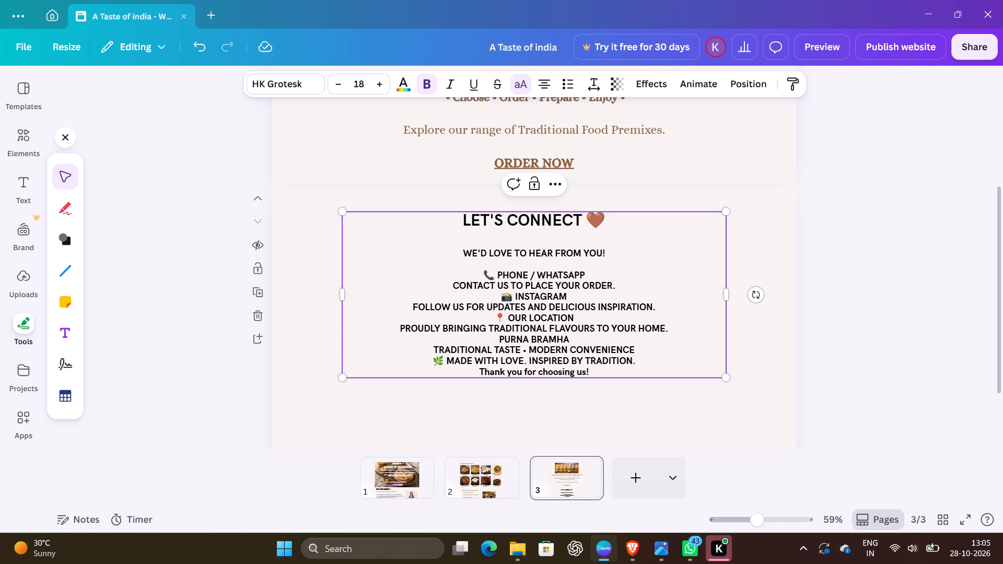
{"action": "left_click", "coordinate": [586, 276]}
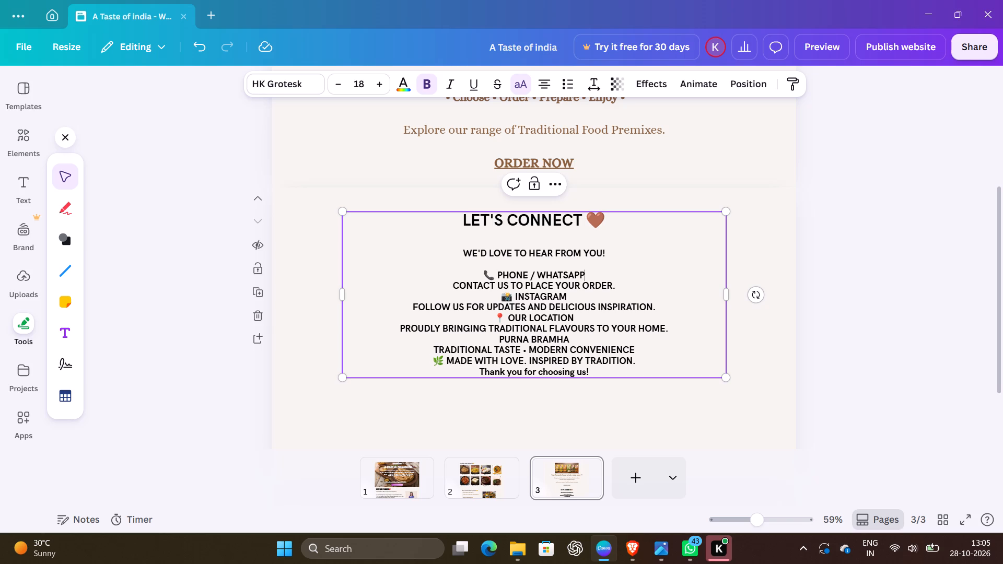
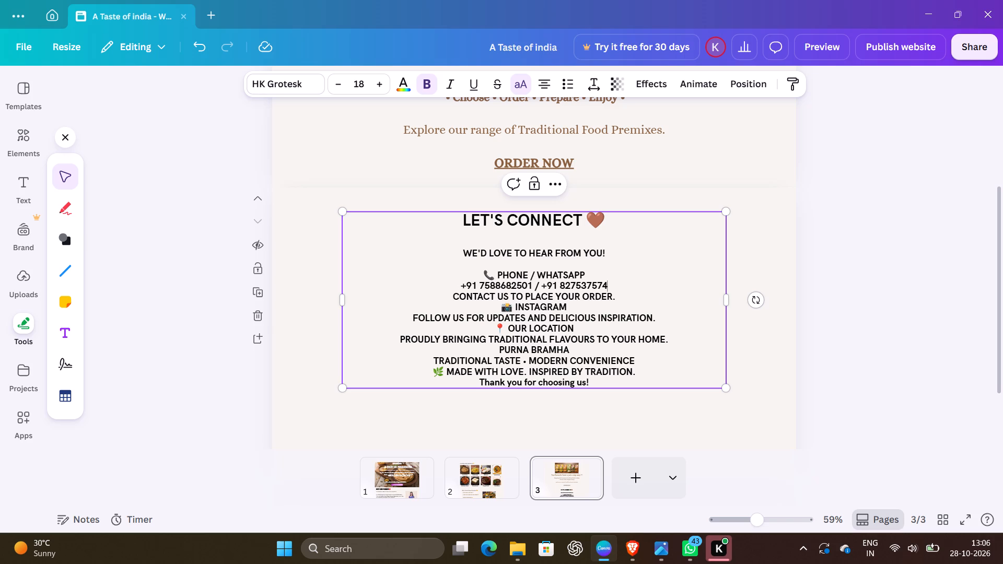
Correct the second phone number on the line below "PHONE / WHATSAPP", keeping its +91 8 beginning.
{"action": "key", "text": "BackSpace"}
{"action": "key", "text": "BackSpace"}
{"action": "key", "text": "BackSpace"}
{"action": "key", "text": "BackSpace"}
{"action": "key", "text": "BackSpace"}
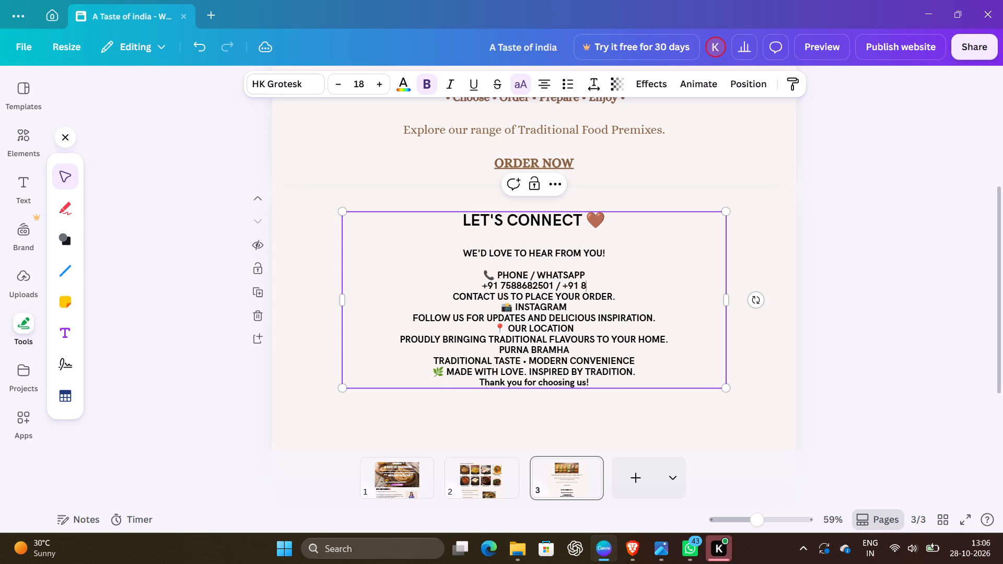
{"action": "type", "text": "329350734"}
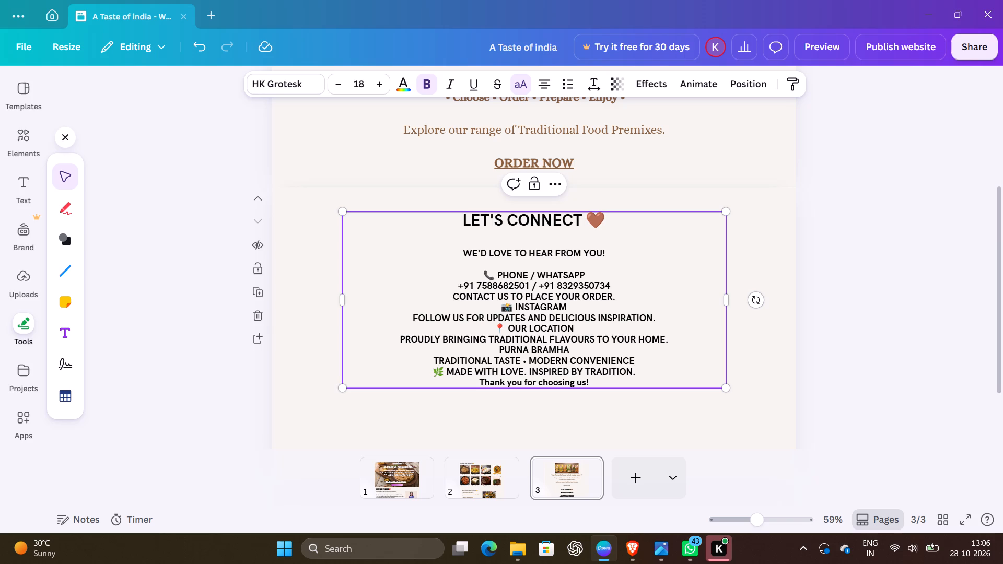
Insert a blank line after "CONTACT US TO PLACE YOUR ORDER.".
{"action": "left_click", "coordinate": [619, 298]}
{"action": "key", "text": "Return"}
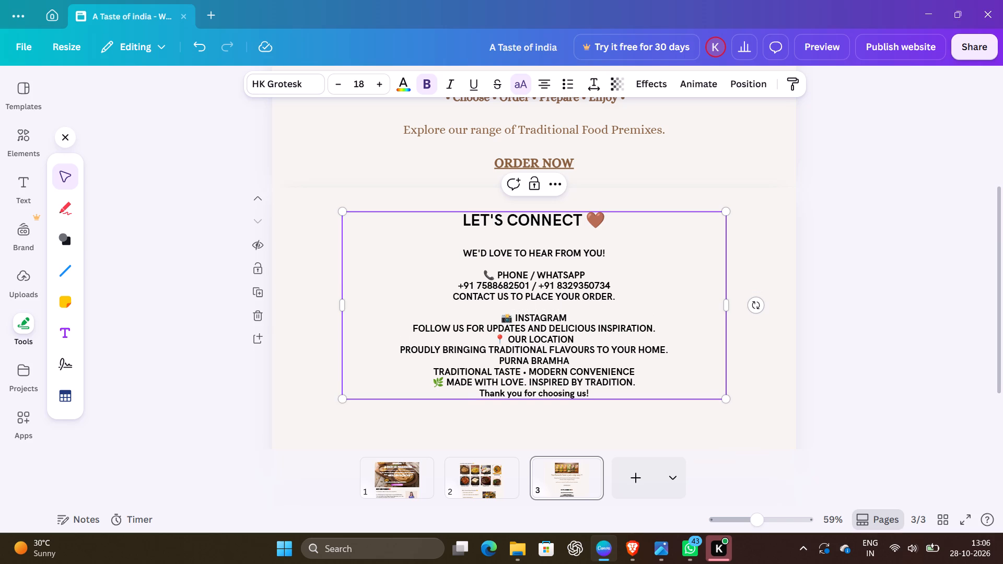
Delete the "INSTAGRAM" line and its "FOLLOW US FOR UPDATES AND DELICIOUS INSPIRATION." text, including the leftover empty line.
{"action": "left_click_drag", "start_coordinate": [487, 316], "coordinate": [635, 329]}
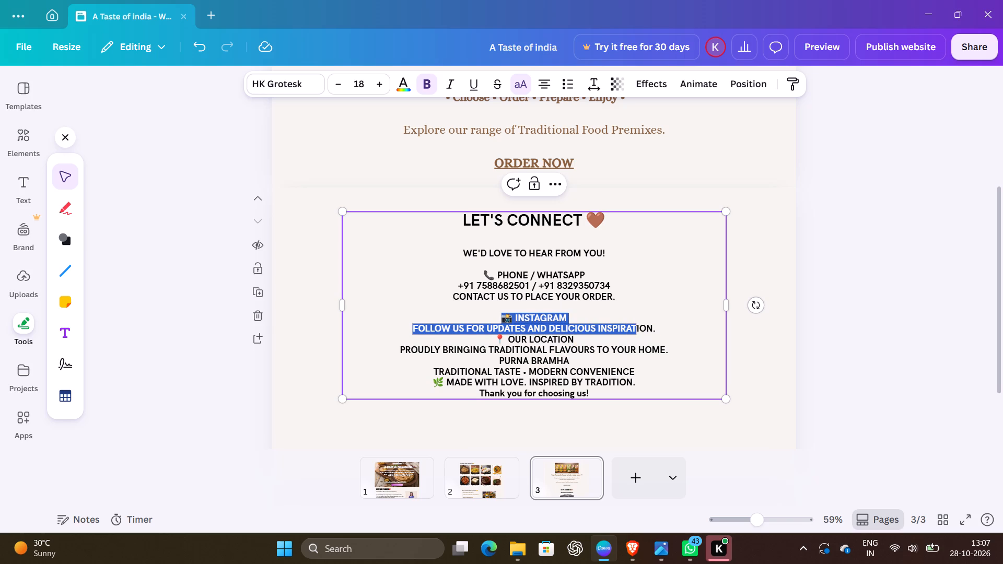
{"action": "left_click_drag", "start_coordinate": [635, 329], "coordinate": [657, 328]}
{"action": "key", "text": "BackSpace"}
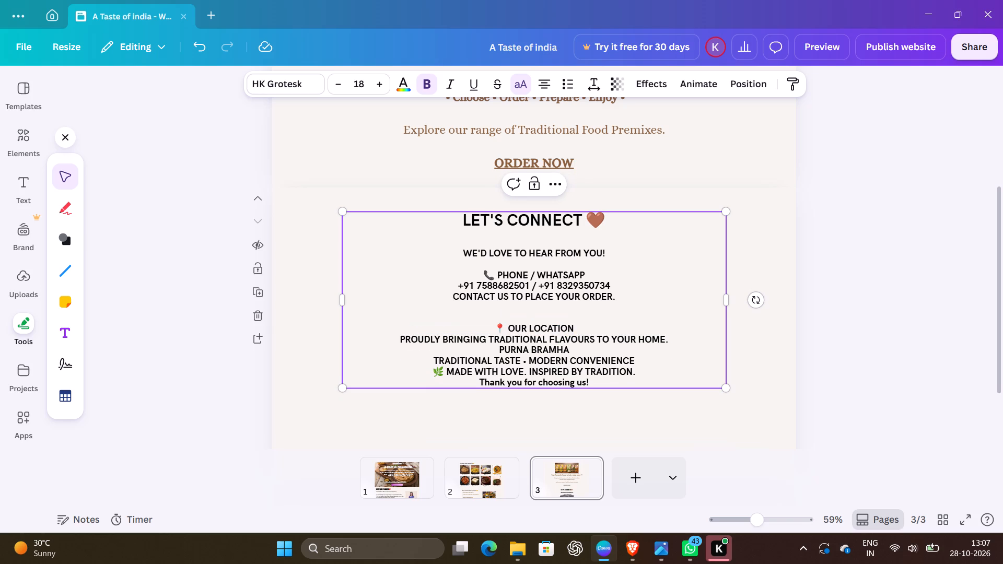
{"action": "key", "text": "BackSpace"}
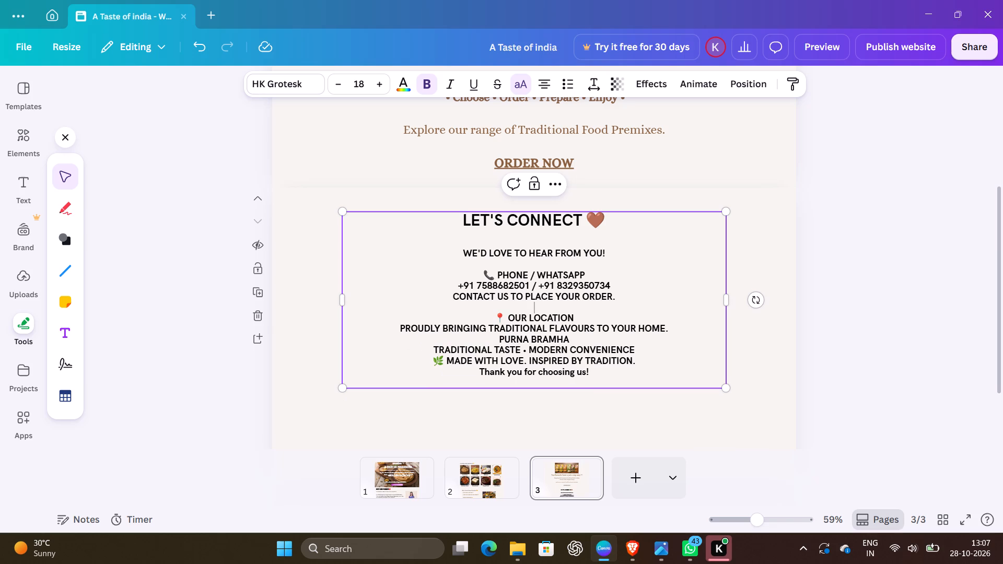
Start a business address line beginning with "a/p-" beneath "OUR LOCATION", with the all-uppercase formatting turned off for it.
{"action": "double_click", "coordinate": [397, 324]}
{"action": "left_click", "coordinate": [397, 324]}
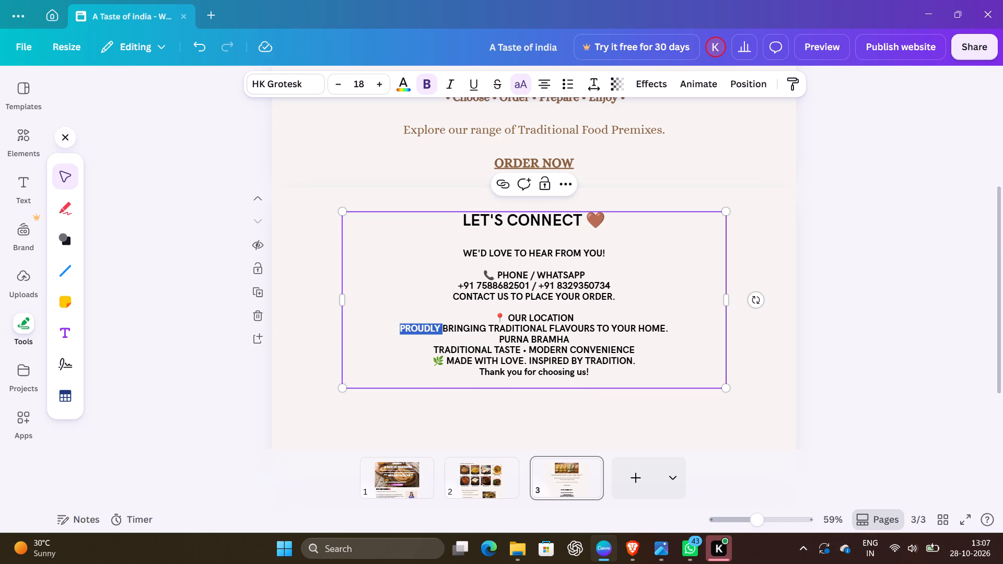
{"action": "left_click", "coordinate": [576, 313]}
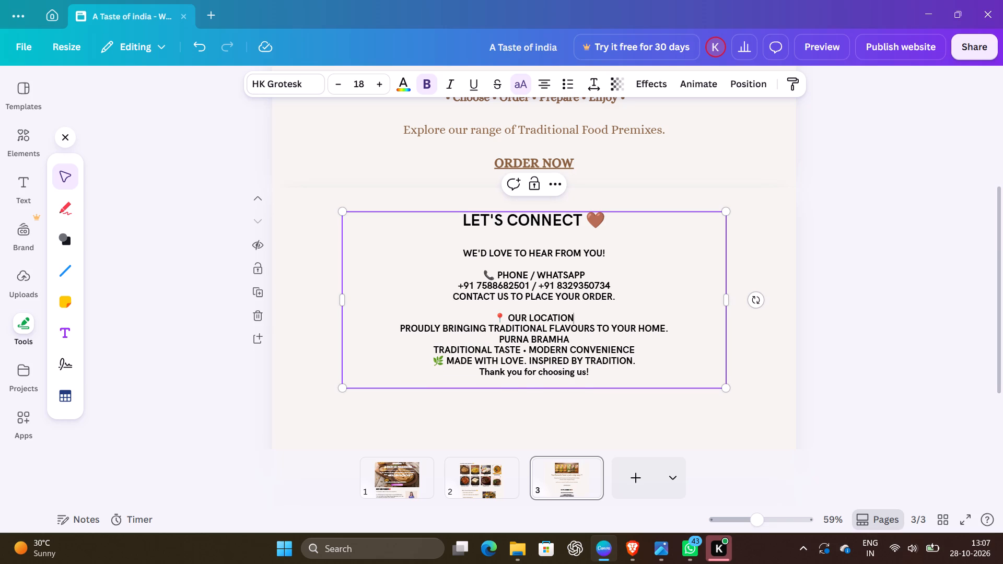
{"action": "key", "text": "Return"}
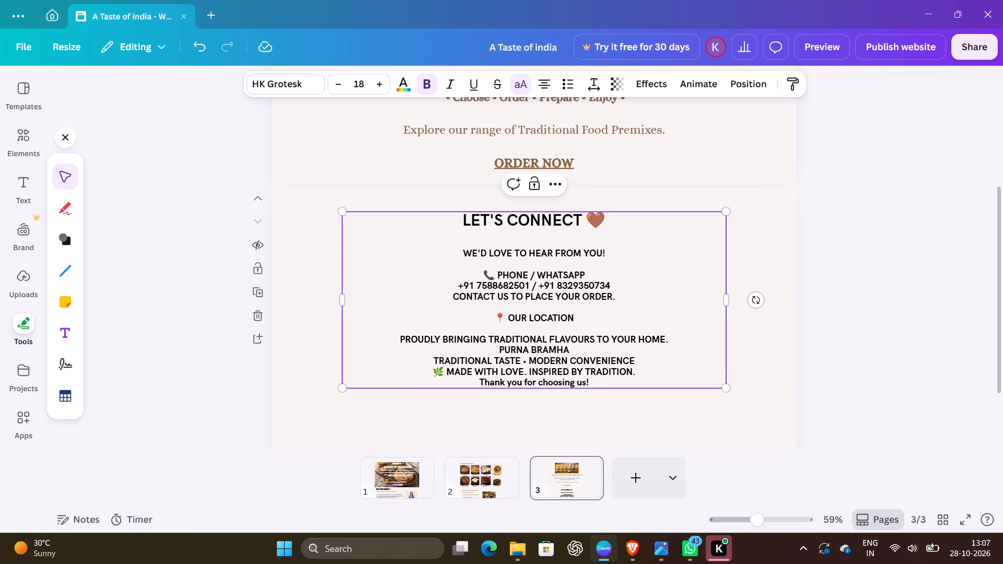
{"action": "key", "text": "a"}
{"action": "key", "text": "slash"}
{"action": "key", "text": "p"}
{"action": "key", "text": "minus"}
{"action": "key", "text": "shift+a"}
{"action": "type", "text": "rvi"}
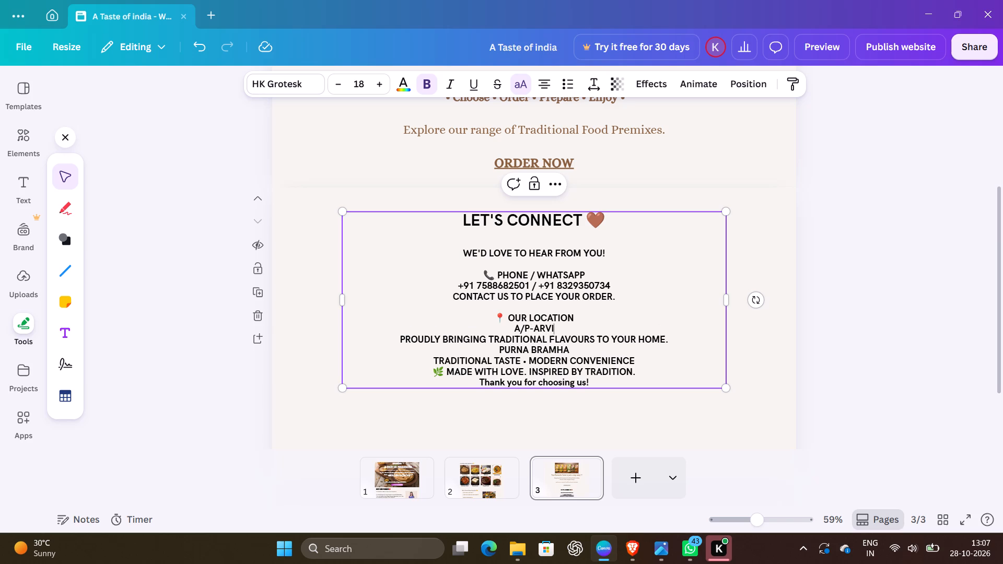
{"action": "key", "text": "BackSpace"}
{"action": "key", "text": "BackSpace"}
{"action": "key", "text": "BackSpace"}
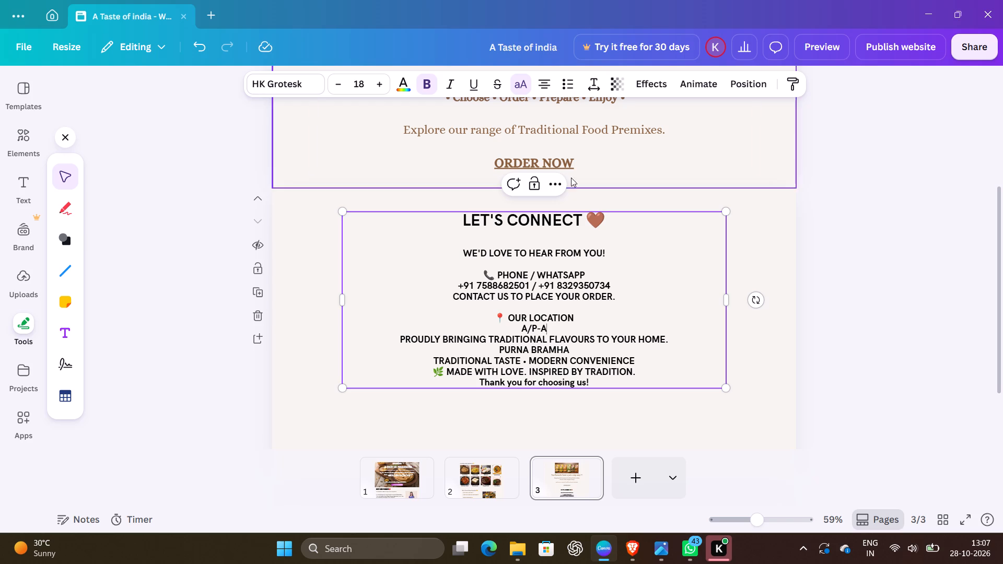
{"action": "left_click", "coordinate": [523, 83]}
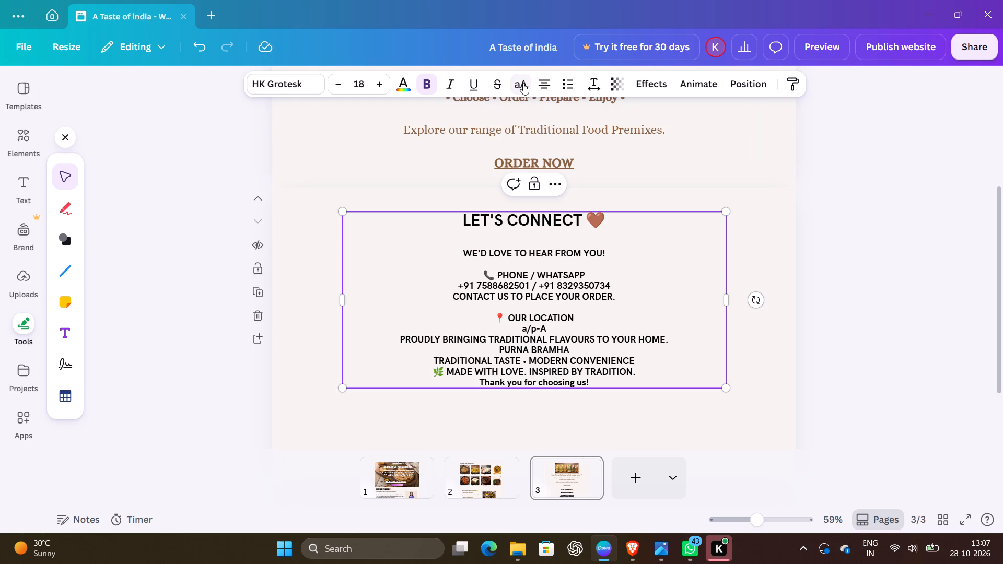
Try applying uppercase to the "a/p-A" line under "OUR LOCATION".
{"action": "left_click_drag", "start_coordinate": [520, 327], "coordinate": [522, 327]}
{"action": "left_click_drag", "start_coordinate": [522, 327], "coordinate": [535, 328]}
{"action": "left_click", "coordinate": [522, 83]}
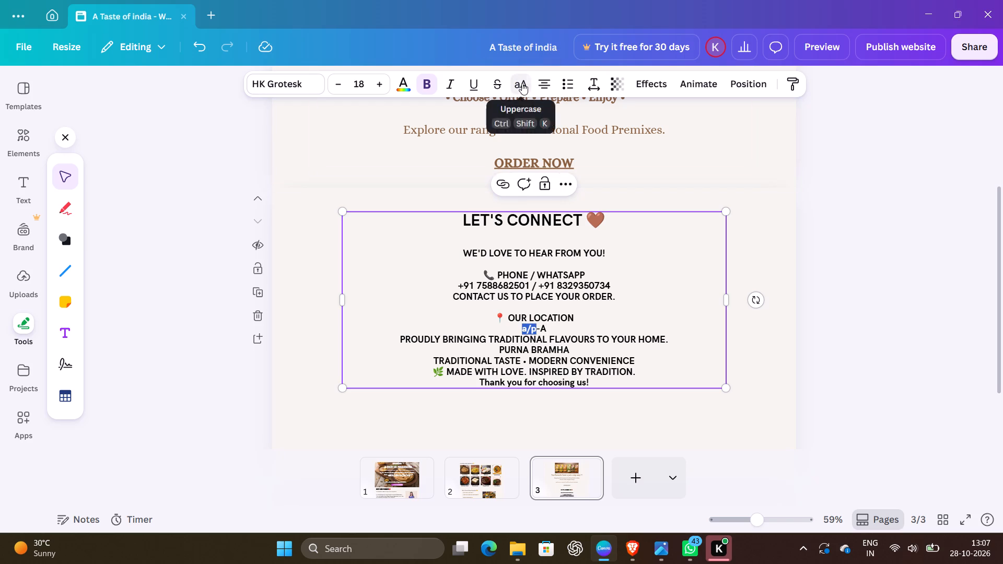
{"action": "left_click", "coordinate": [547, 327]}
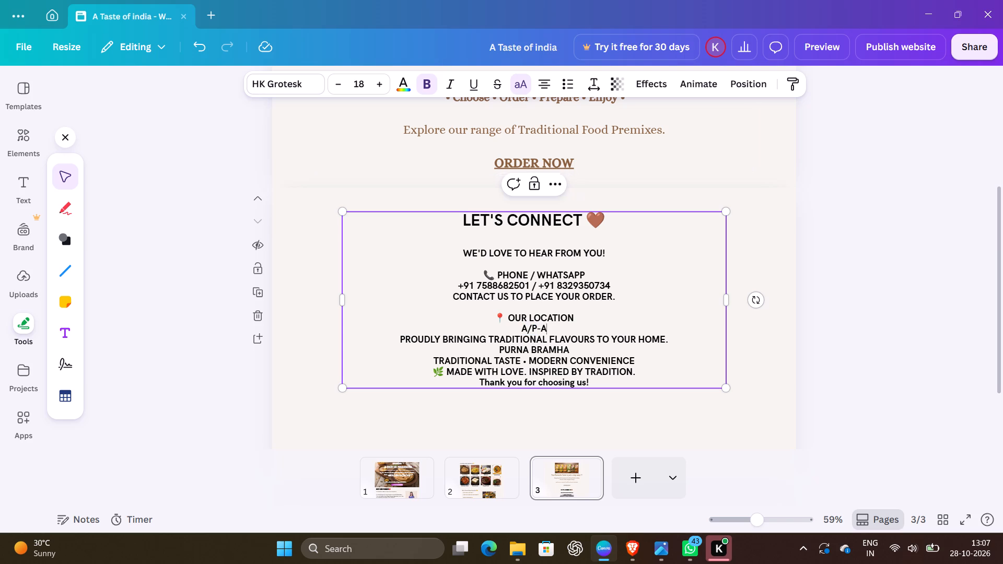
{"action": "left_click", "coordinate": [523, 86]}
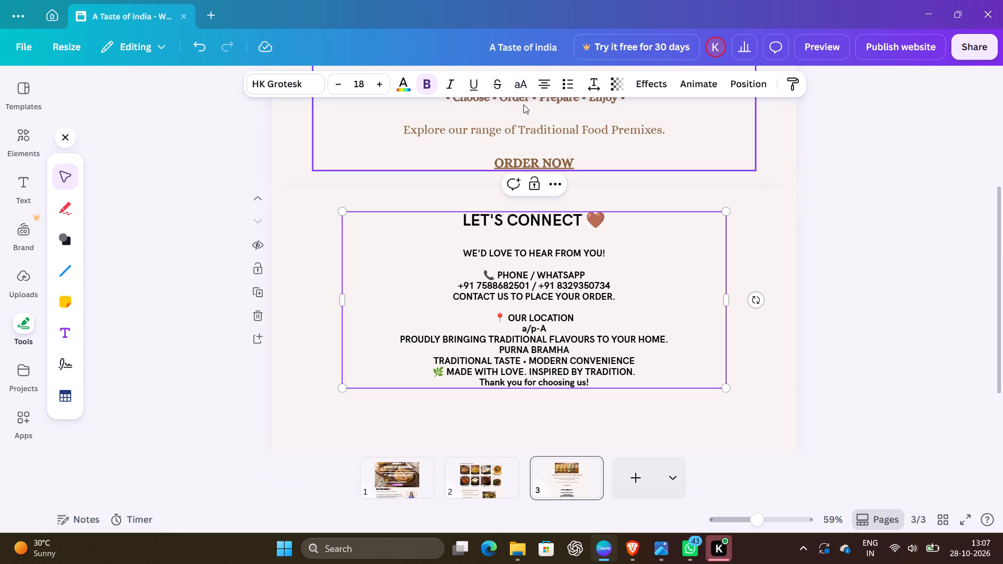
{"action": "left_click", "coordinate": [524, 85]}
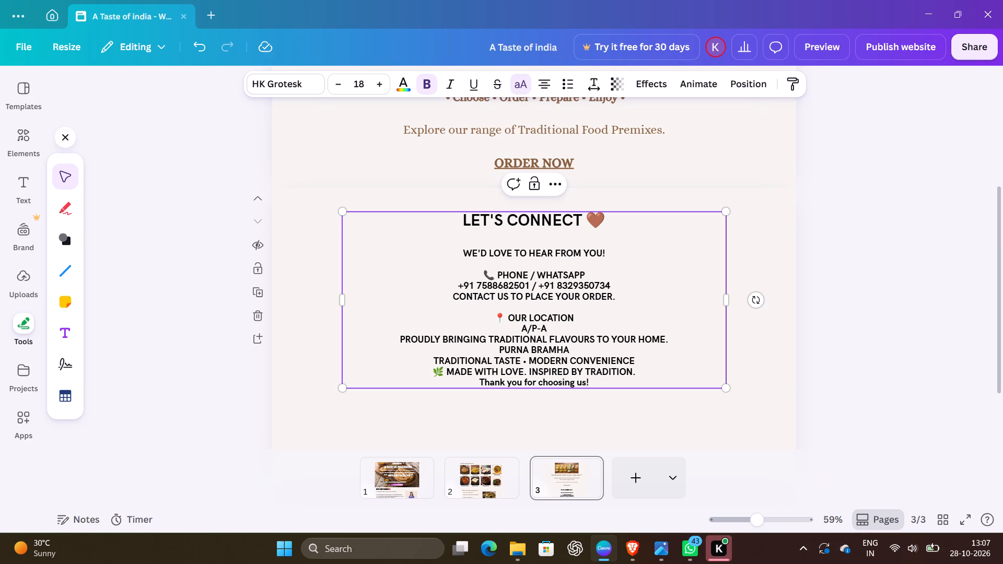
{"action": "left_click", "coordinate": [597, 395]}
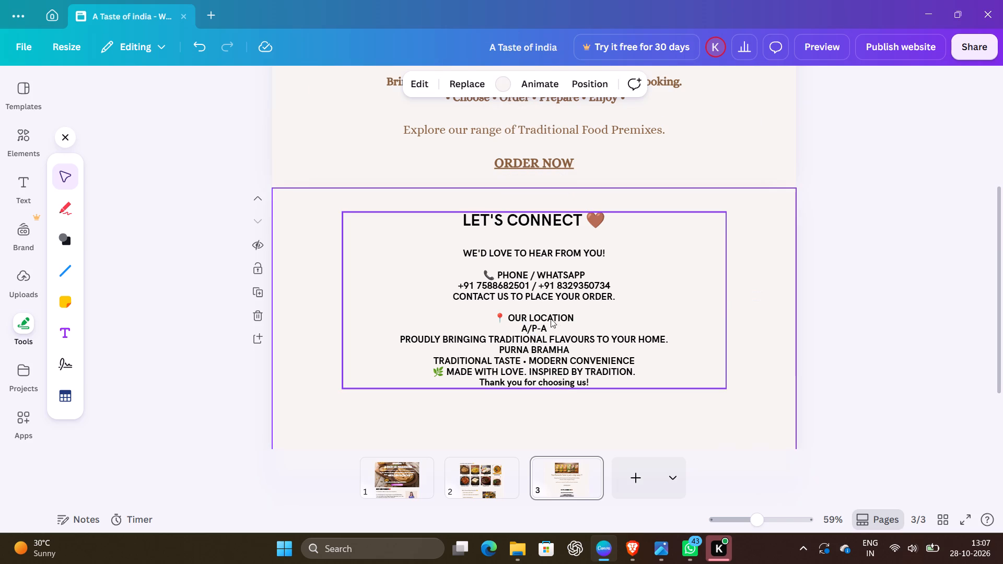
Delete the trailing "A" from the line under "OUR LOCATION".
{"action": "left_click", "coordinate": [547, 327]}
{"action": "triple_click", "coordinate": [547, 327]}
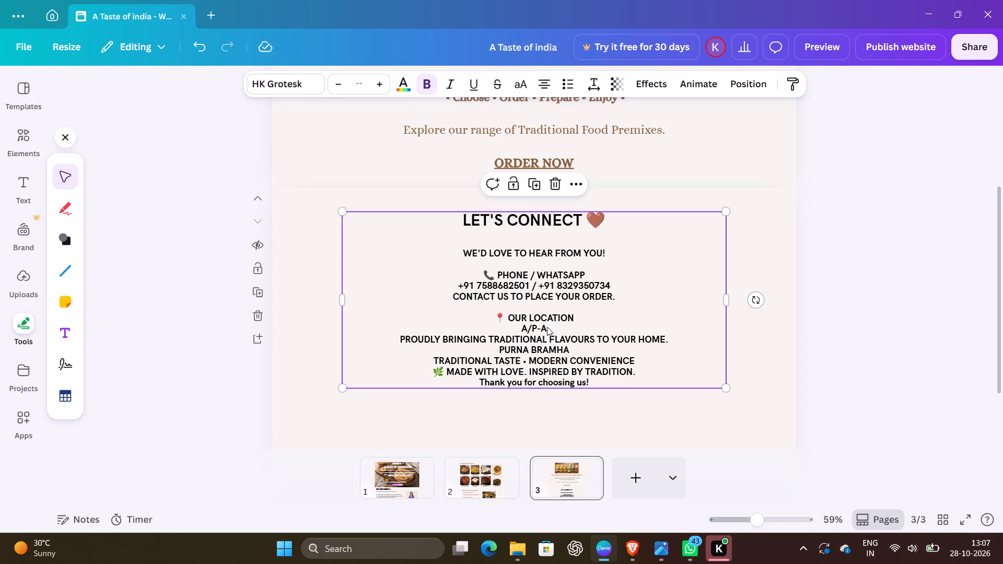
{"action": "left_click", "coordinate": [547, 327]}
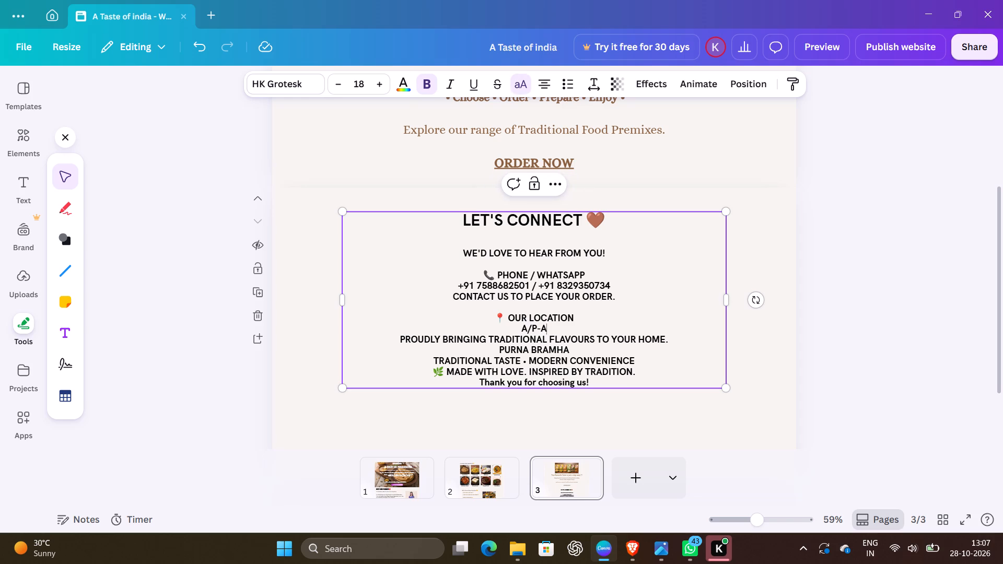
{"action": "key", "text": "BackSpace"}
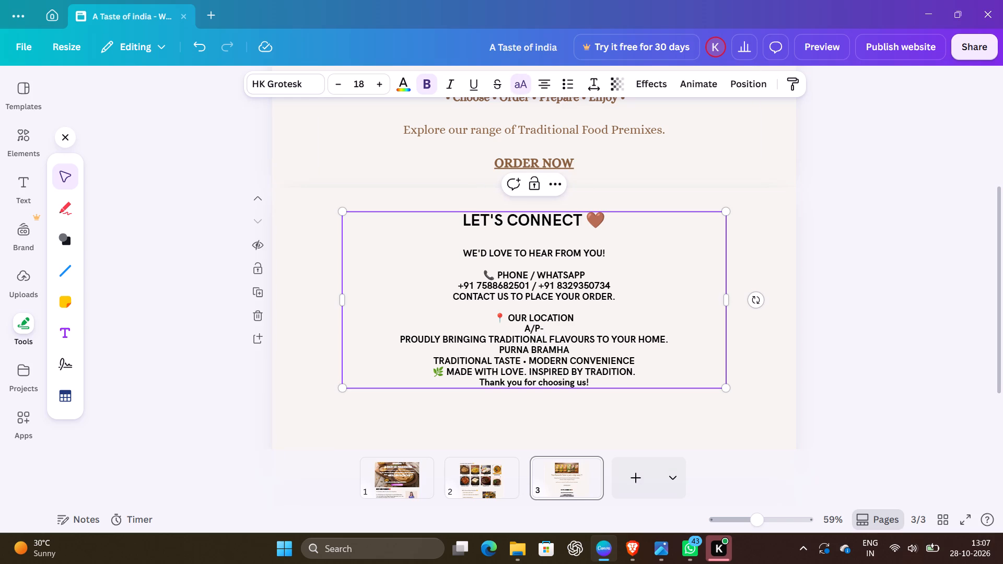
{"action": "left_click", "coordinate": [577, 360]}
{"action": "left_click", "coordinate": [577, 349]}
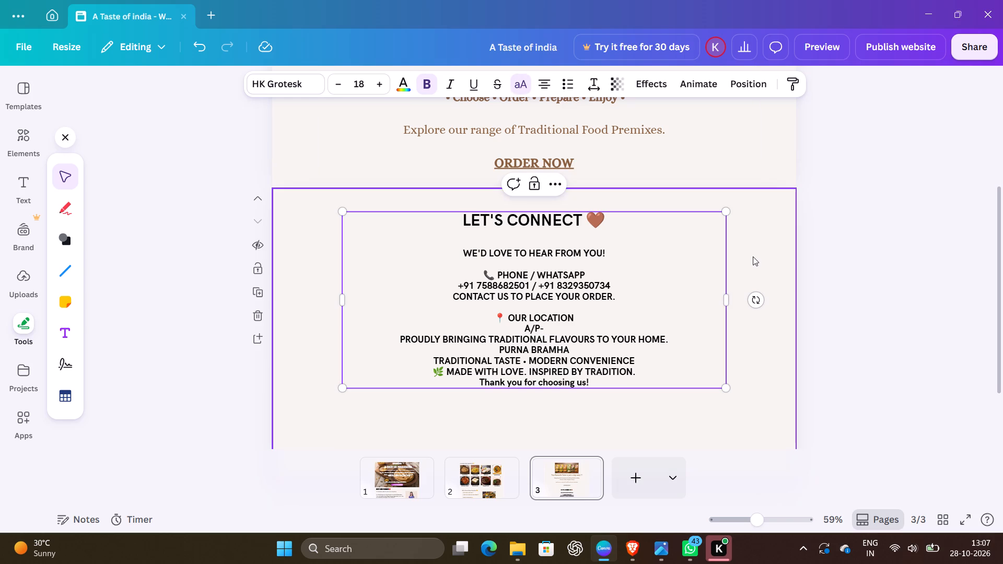
Turn off uppercase for the line under "OUR LOCATION" and clear all of its text.
{"action": "left_click", "coordinate": [753, 256]}
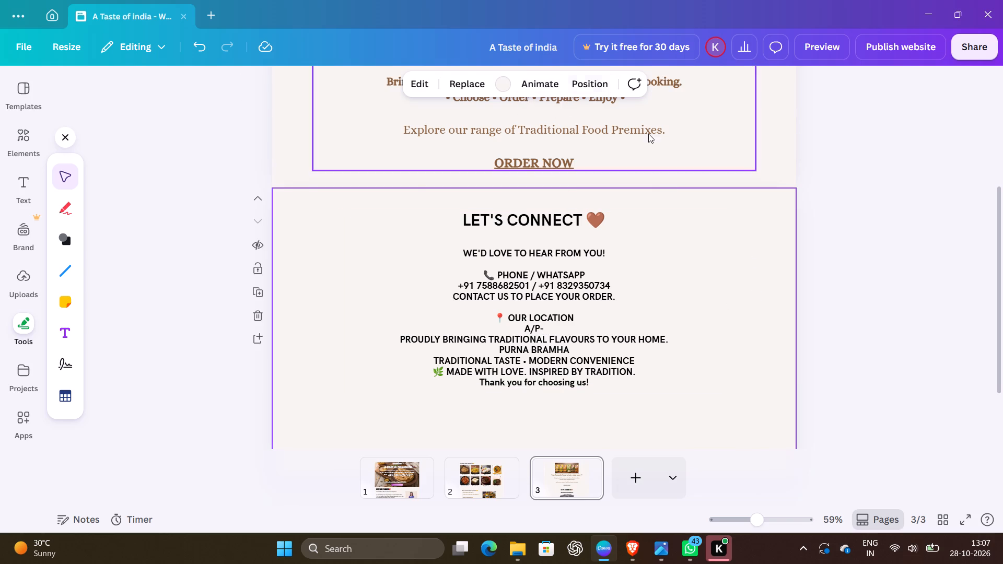
{"action": "left_click", "coordinate": [386, 254]}
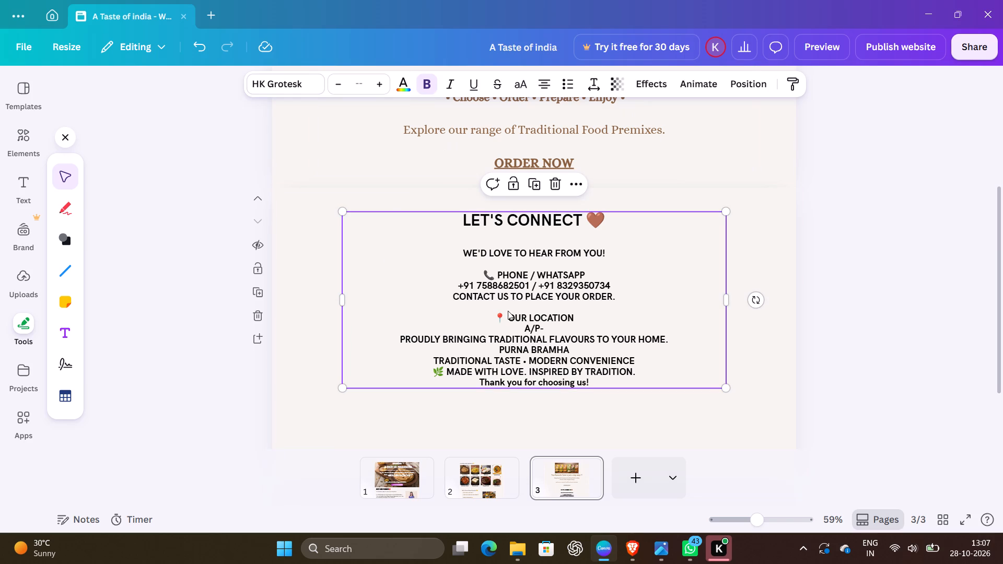
{"action": "left_click", "coordinate": [547, 326]}
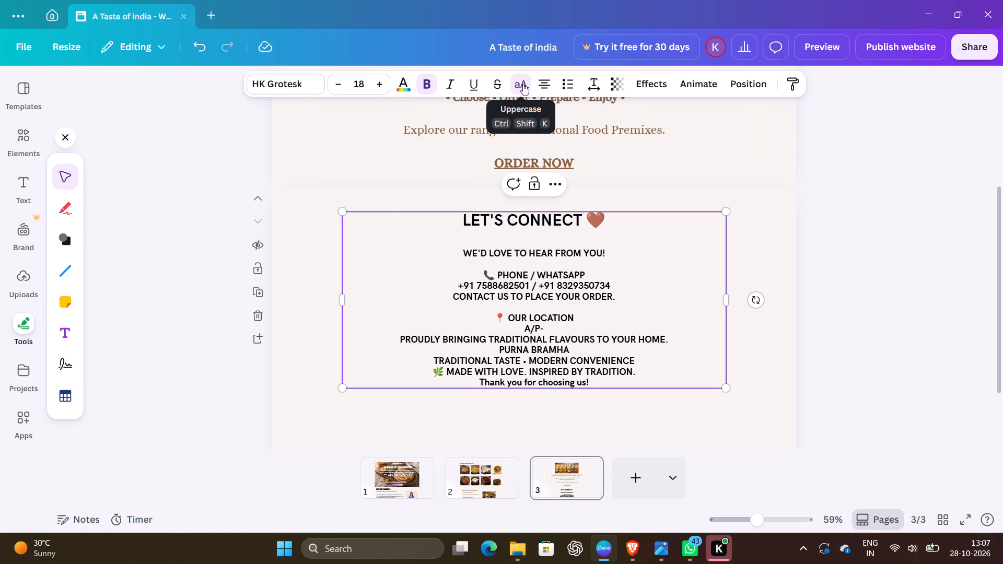
{"action": "key", "text": "space"}
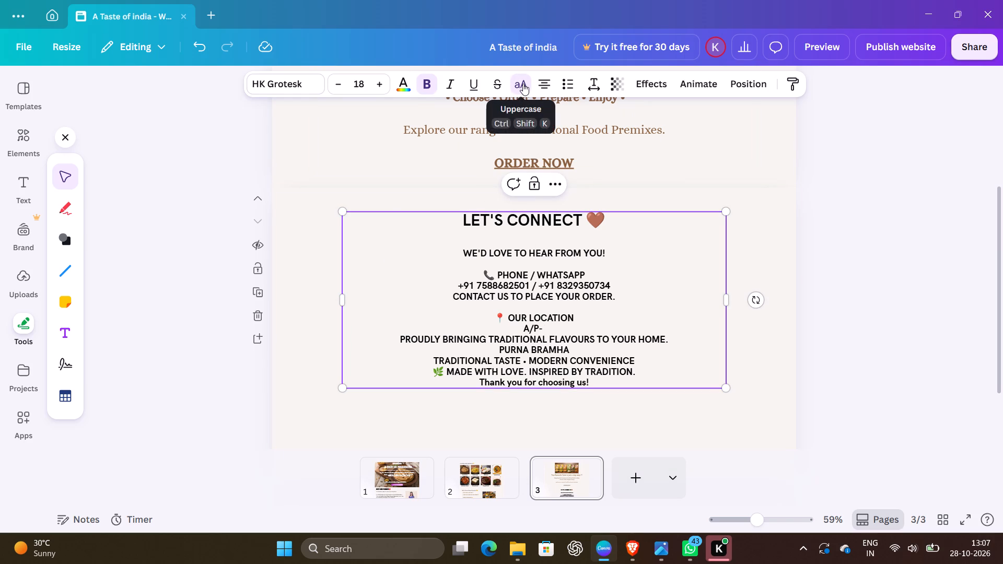
{"action": "left_click", "coordinate": [523, 84]}
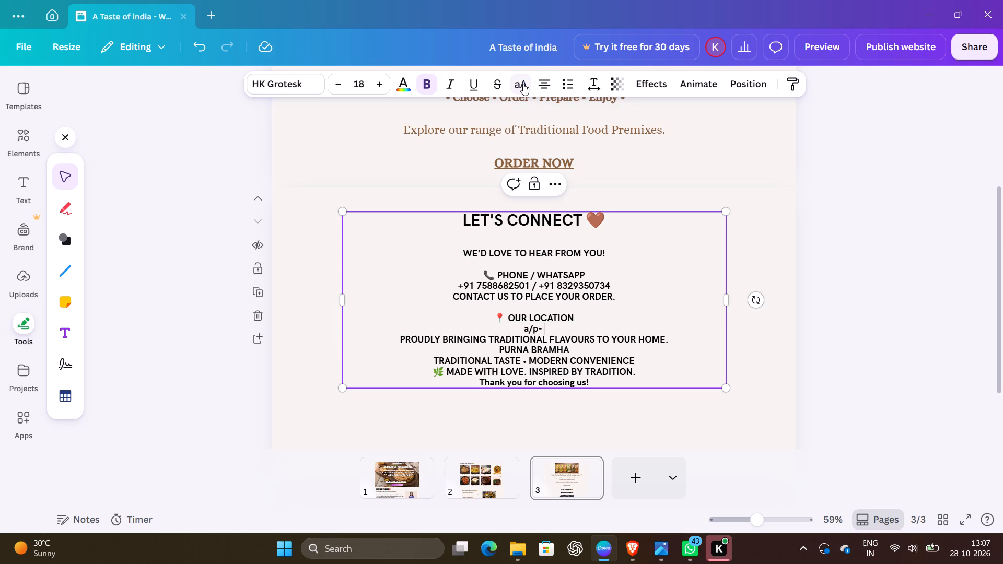
{"action": "key", "text": "BackSpace"}
{"action": "key", "text": "BackSpace"}
{"action": "key", "text": "BackSpace"}
{"action": "key", "text": "BackSpace"}
{"action": "key", "text": "BackSpace"}
Enter the business address in mixed case under "OUR LOCATION", using the prefixes A/P, Tq and Dist separated by commas.
{"action": "key", "text": "shift+a"}
{"action": "key", "text": "slash"}
{"action": "key", "text": "p"}
{"action": "key", "text": "BackSpace"}
{"action": "key", "text": "shift+p"}
{"action": "key", "text": "minus"}
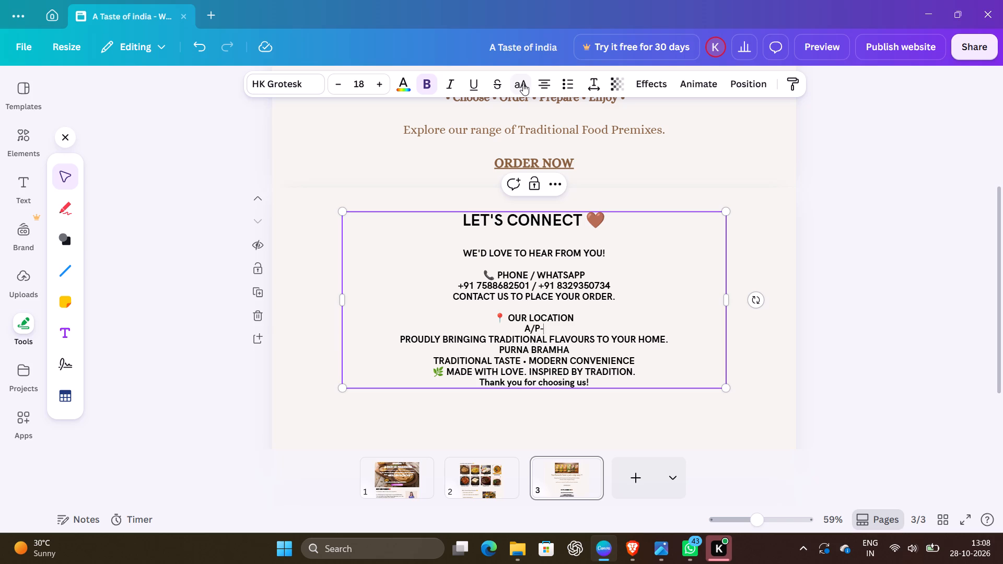
{"action": "key", "text": "shift+a"}
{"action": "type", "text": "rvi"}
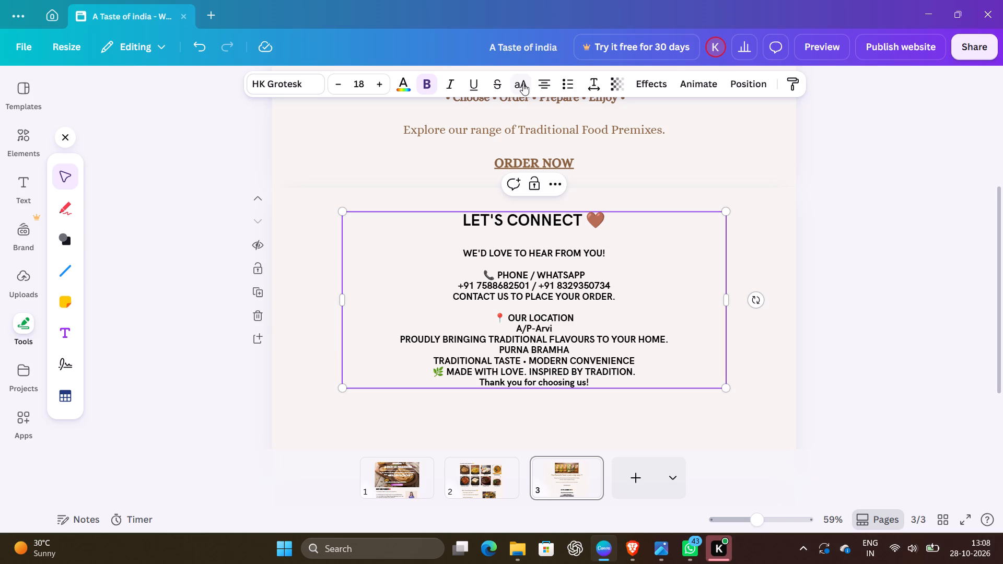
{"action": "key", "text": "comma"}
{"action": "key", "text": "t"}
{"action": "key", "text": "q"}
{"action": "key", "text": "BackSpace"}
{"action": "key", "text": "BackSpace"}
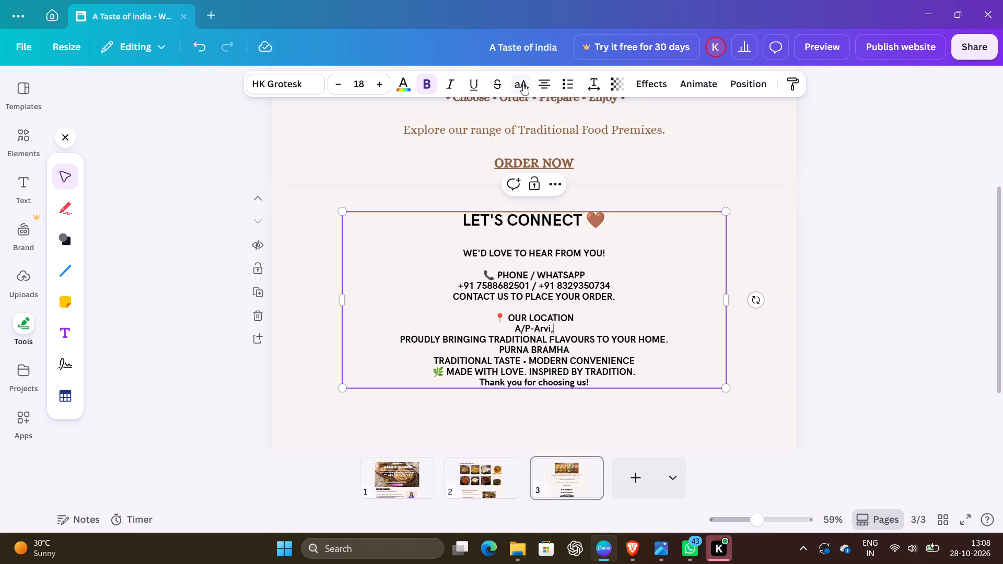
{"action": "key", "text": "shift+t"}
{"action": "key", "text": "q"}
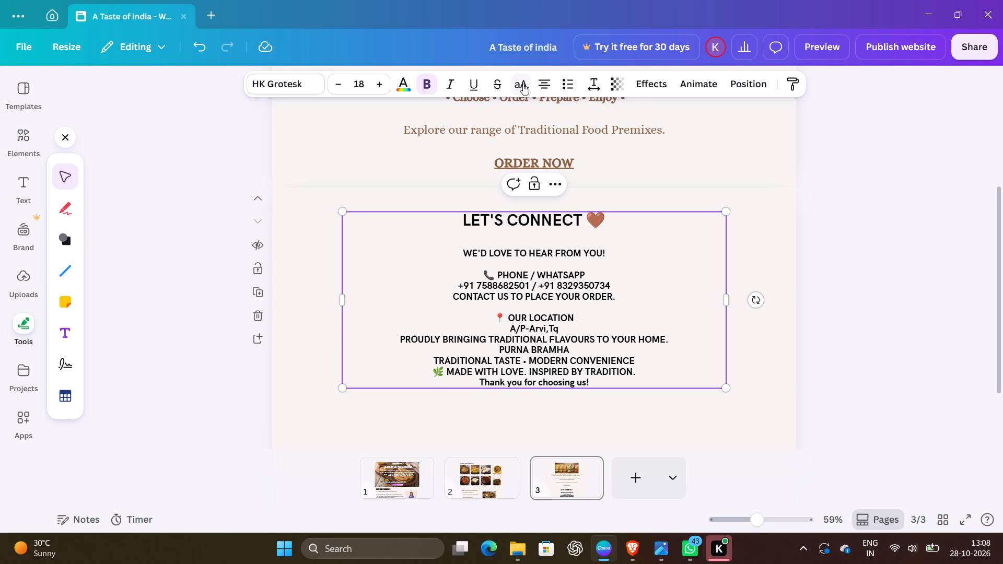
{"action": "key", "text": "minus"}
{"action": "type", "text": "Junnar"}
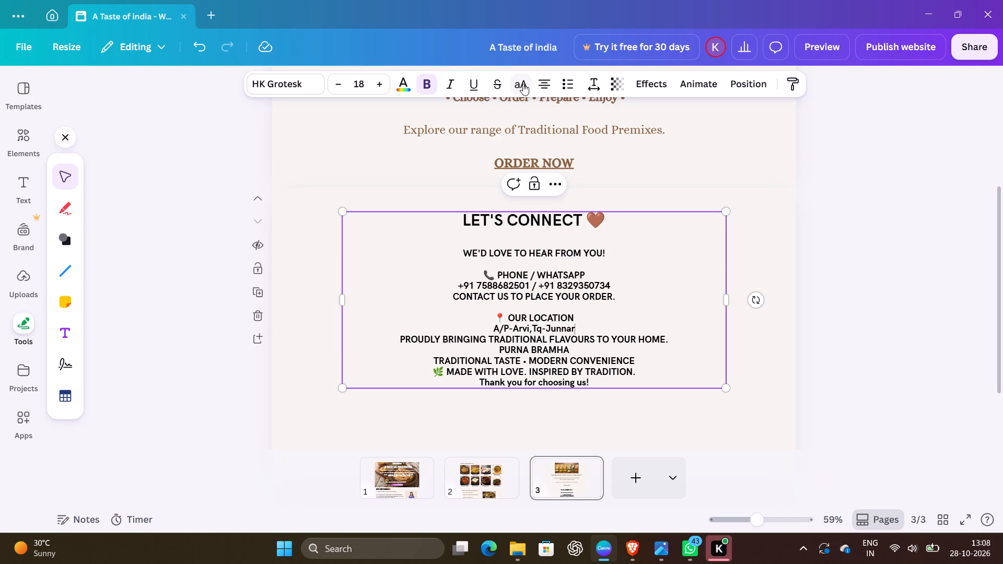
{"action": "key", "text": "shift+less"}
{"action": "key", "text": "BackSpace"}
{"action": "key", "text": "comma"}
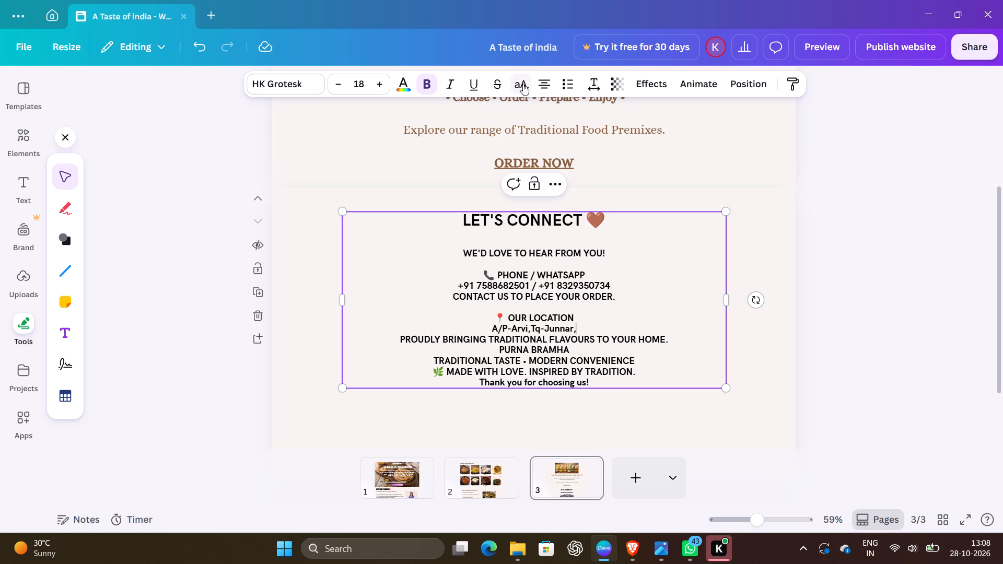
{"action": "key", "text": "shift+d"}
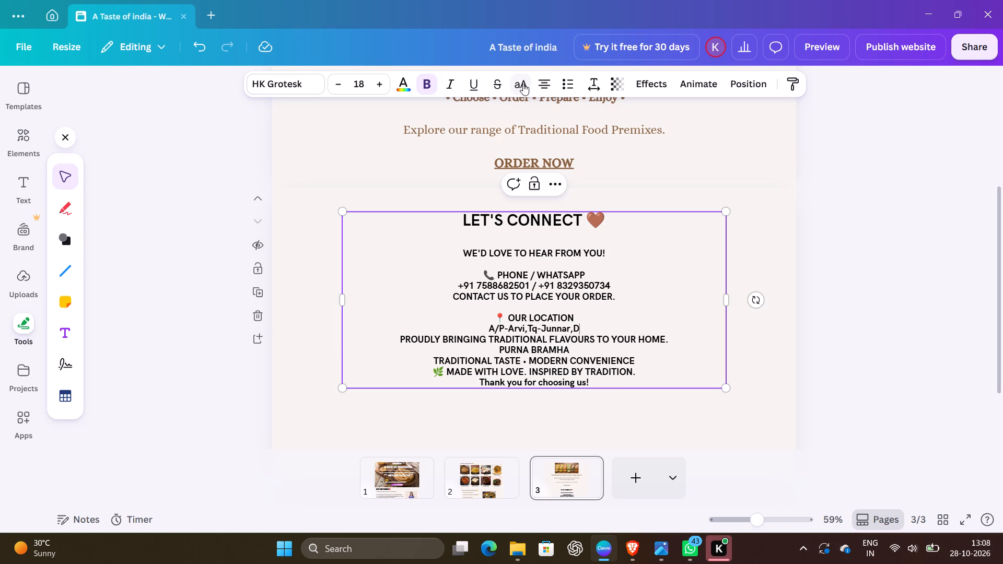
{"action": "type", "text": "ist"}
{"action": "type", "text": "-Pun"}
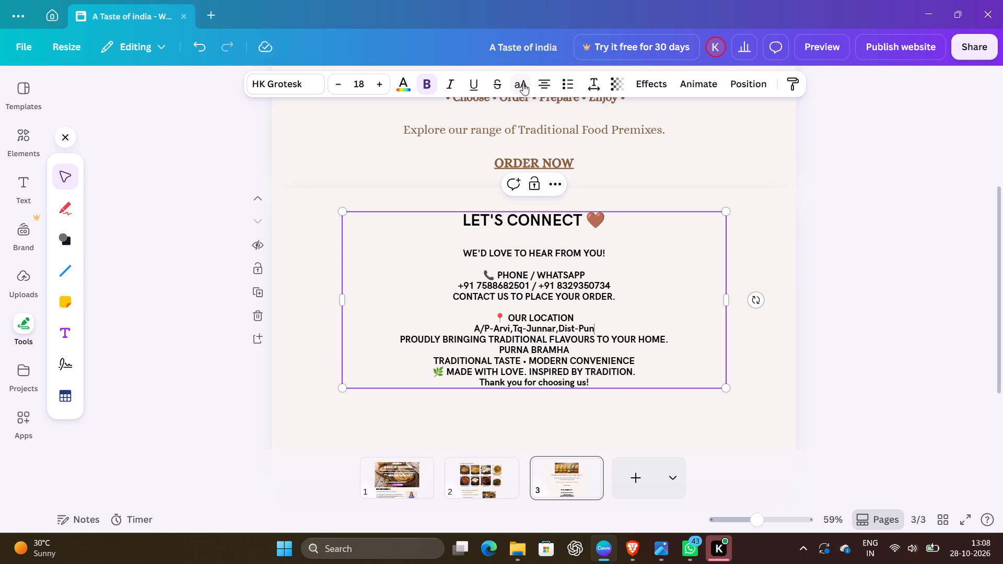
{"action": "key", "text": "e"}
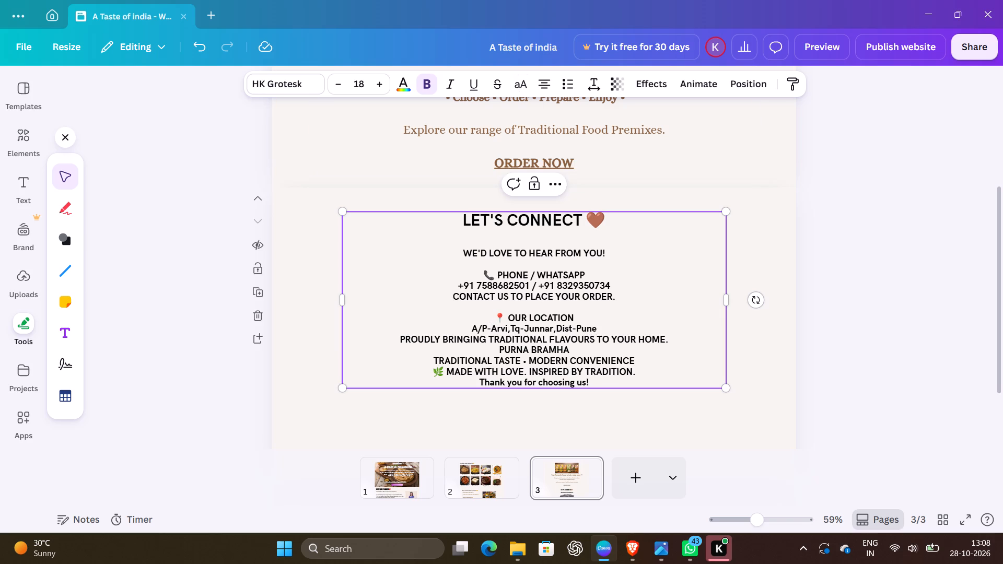
Insert a blank line after the address line under "OUR LOCATION".
{"action": "left_click", "coordinate": [601, 328]}
{"action": "key", "text": "Return"}
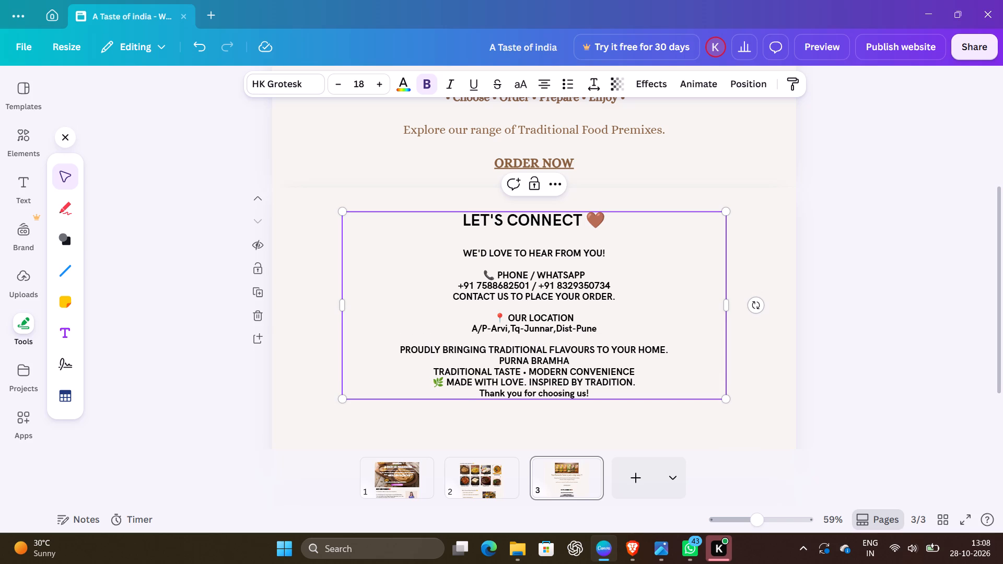
Delete the text "PROUDLY BRINGING TRADITIONAL FLAVOURS TO YOUR HOME." from the contact block.
{"action": "left_click_drag", "start_coordinate": [401, 346], "coordinate": [649, 363]}
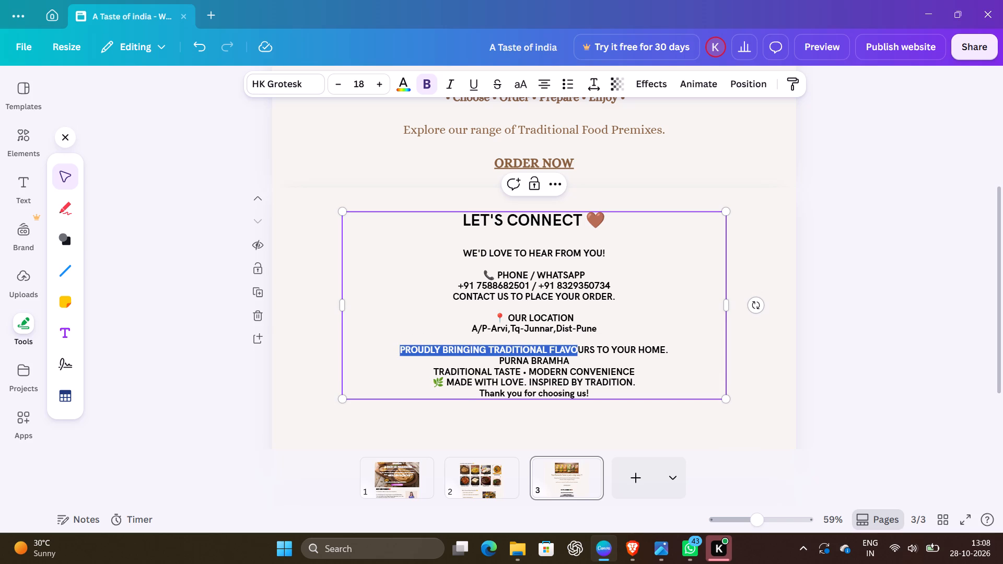
{"action": "left_click_drag", "start_coordinate": [649, 363], "coordinate": [678, 354]}
{"action": "key", "text": "BackSpace"}
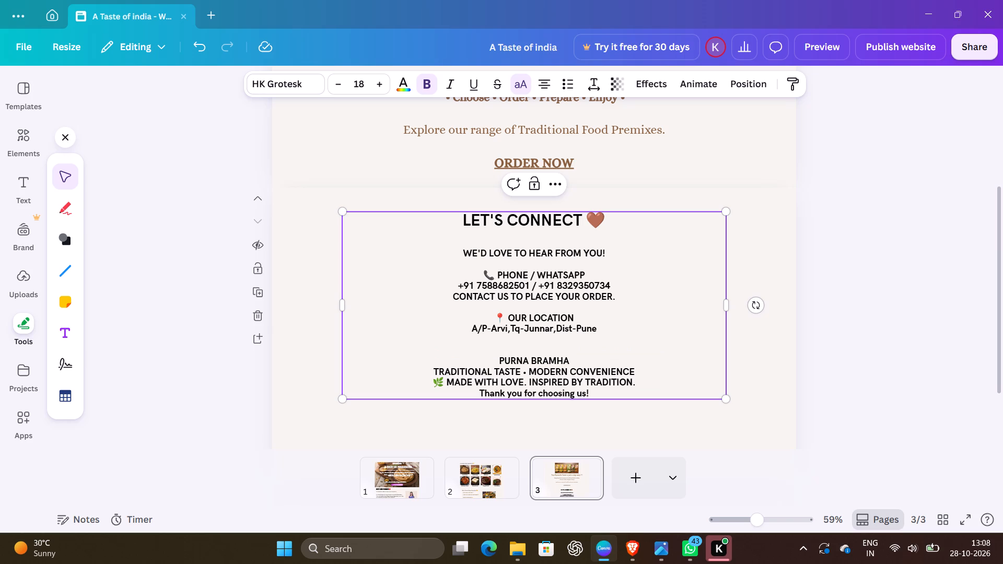
{"action": "left_click_drag", "start_coordinate": [497, 359], "coordinate": [561, 358]}
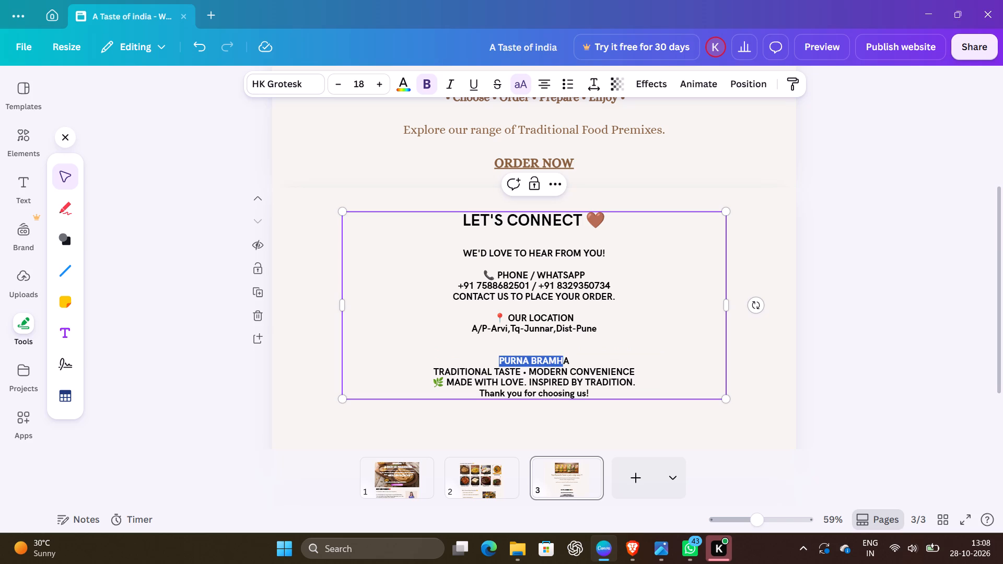
{"action": "left_click_drag", "start_coordinate": [561, 358], "coordinate": [573, 361]}
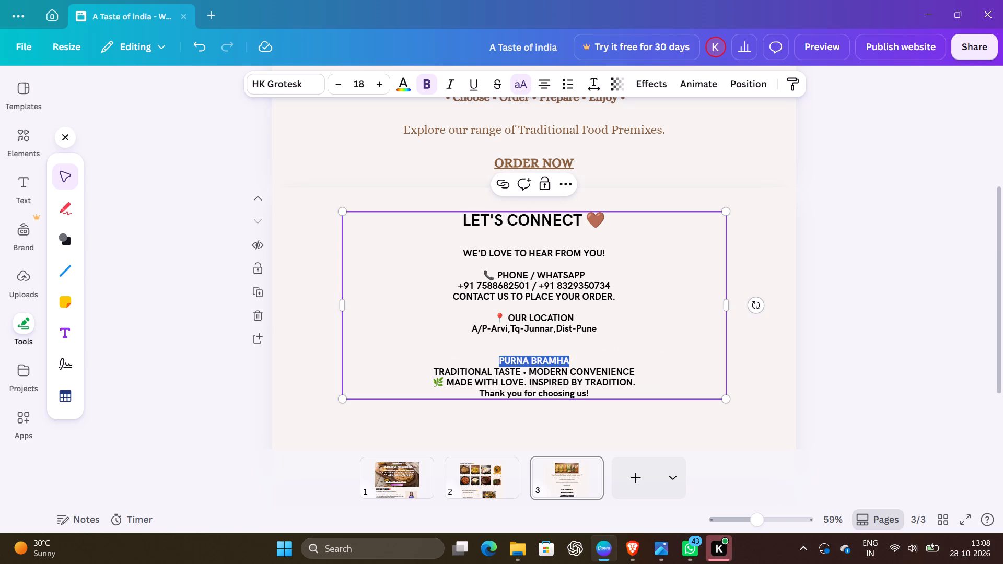
{"action": "key", "text": "ctrl+x"}
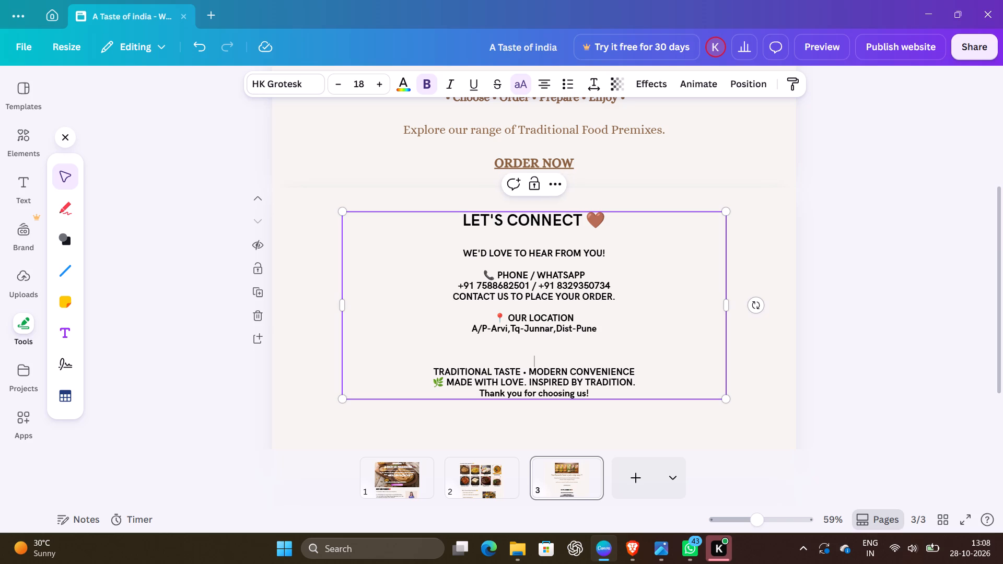
Set the "TRADITIONAL TASTE • MODERN CONVENIENCE" line to font size 20 and a light brown text colour from the design's palette.
{"action": "left_click_drag", "start_coordinate": [431, 368], "coordinate": [615, 381]}
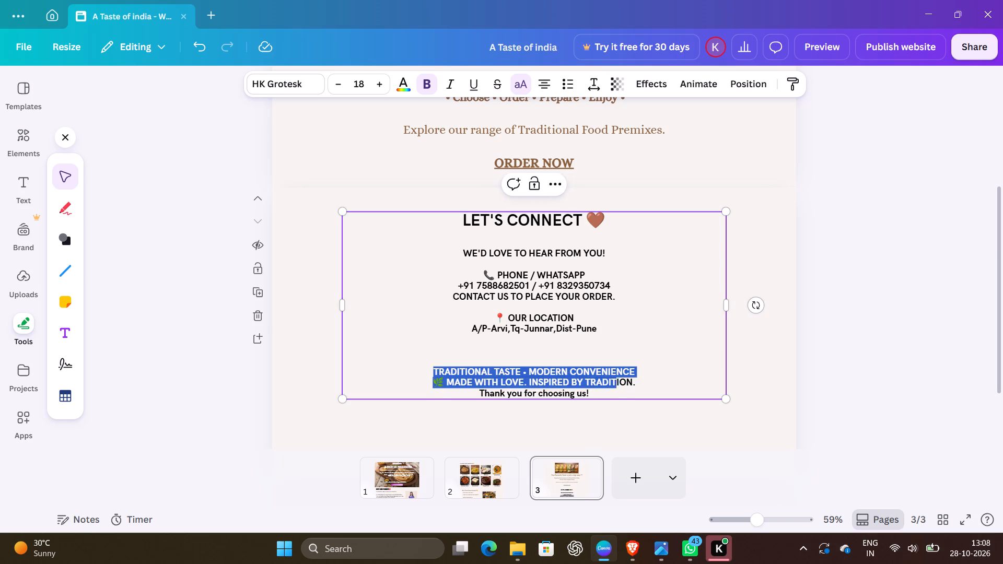
{"action": "left_click_drag", "start_coordinate": [615, 381], "coordinate": [638, 367]}
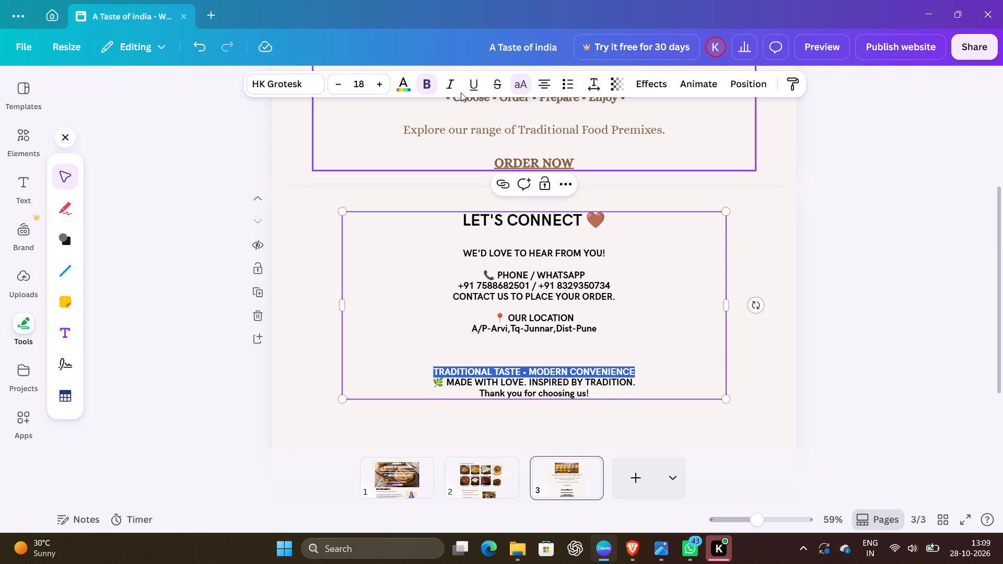
{"action": "left_click", "coordinate": [372, 84]}
{"action": "left_click", "coordinate": [372, 84]}
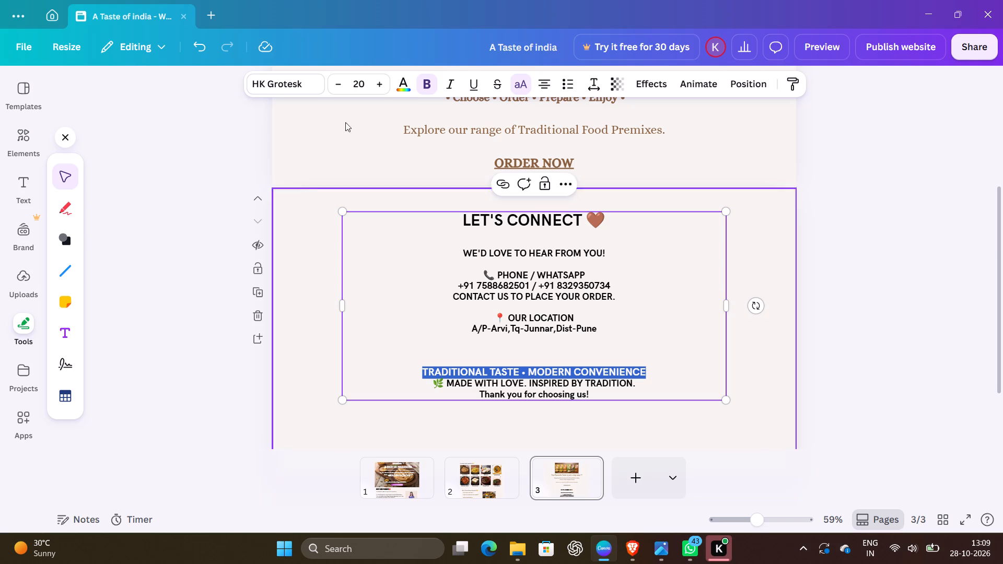
{"action": "left_click", "coordinate": [396, 77]}
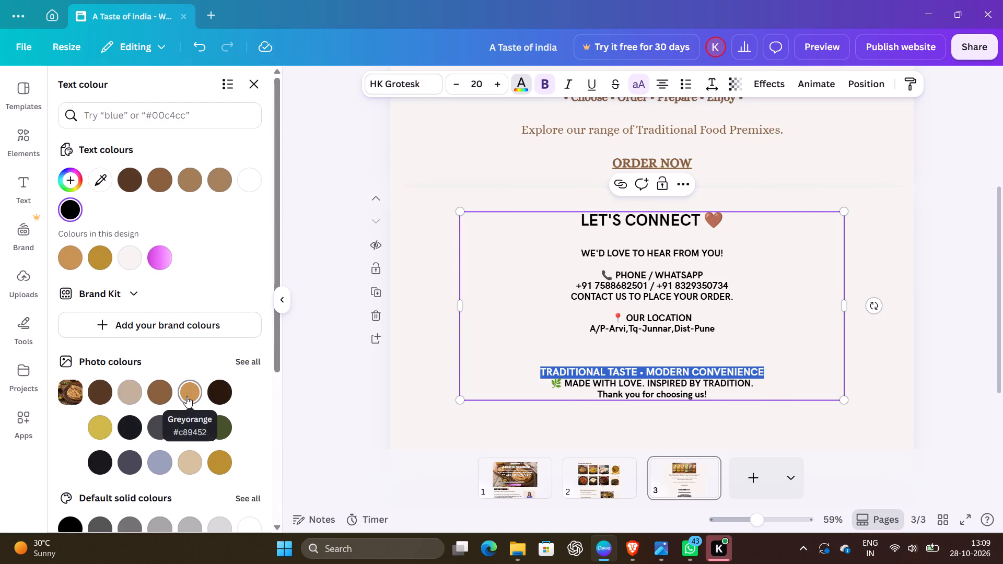
{"action": "left_click", "coordinate": [193, 185]}
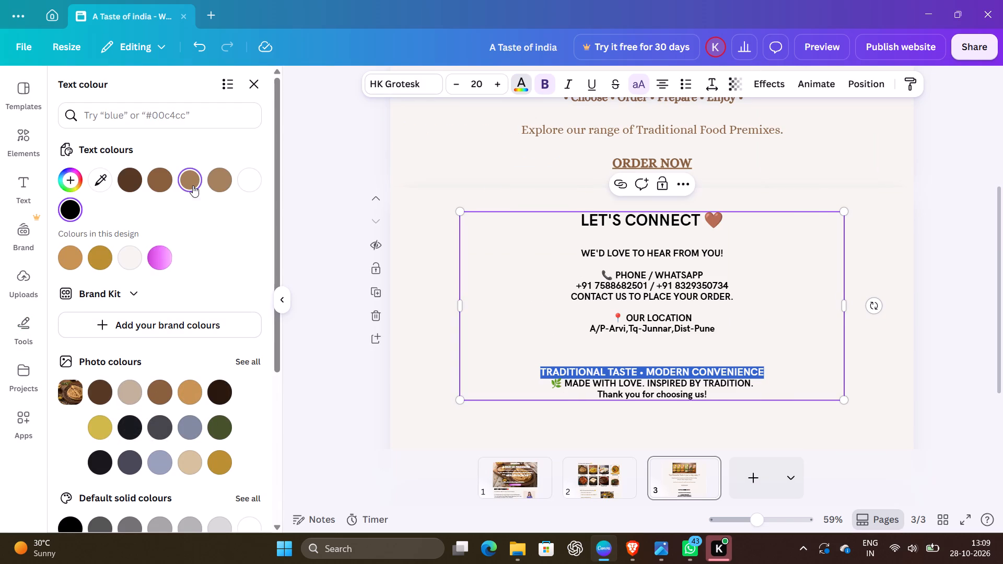
{"action": "left_click", "coordinate": [945, 367]}
{"action": "left_click", "coordinate": [945, 367]}
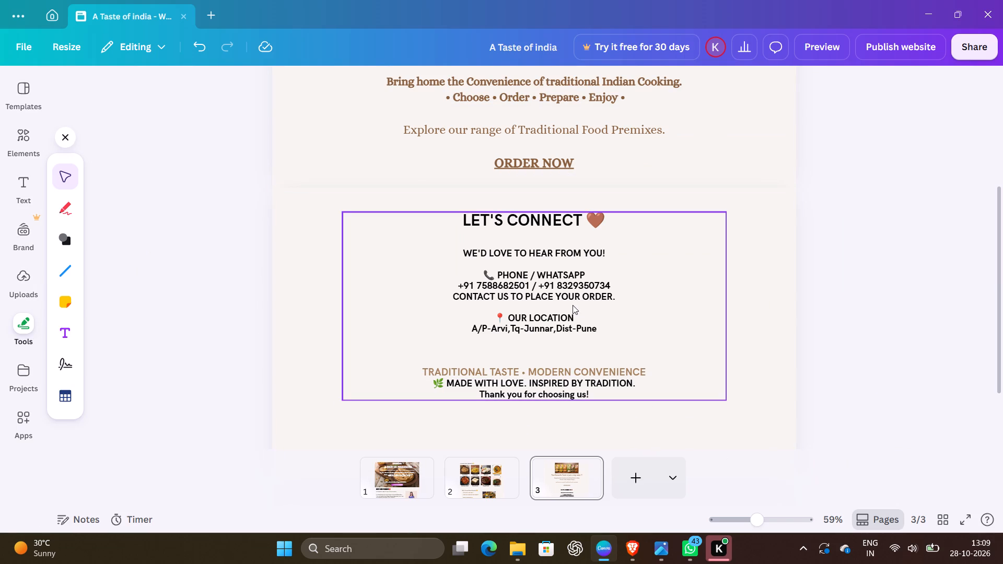
Set the address line under "OUR LOCATION" to font size 20.
{"action": "double_click", "coordinate": [509, 316]}
{"action": "triple_click", "coordinate": [509, 316]}
{"action": "left_click", "coordinate": [509, 316]}
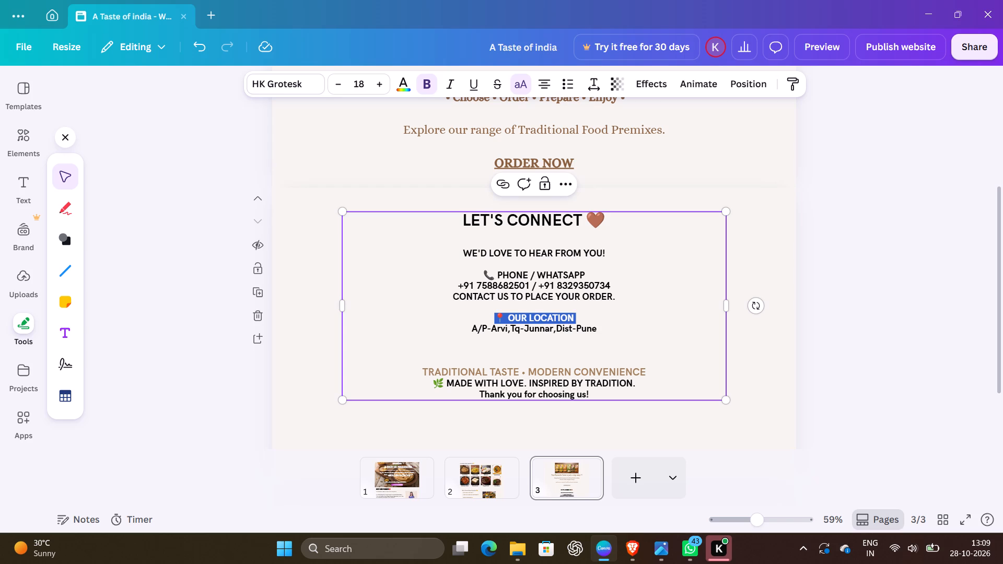
{"action": "double_click", "coordinate": [467, 334]}
{"action": "left_click_drag", "start_coordinate": [467, 334], "coordinate": [479, 334]}
{"action": "left_click", "coordinate": [374, 88]}
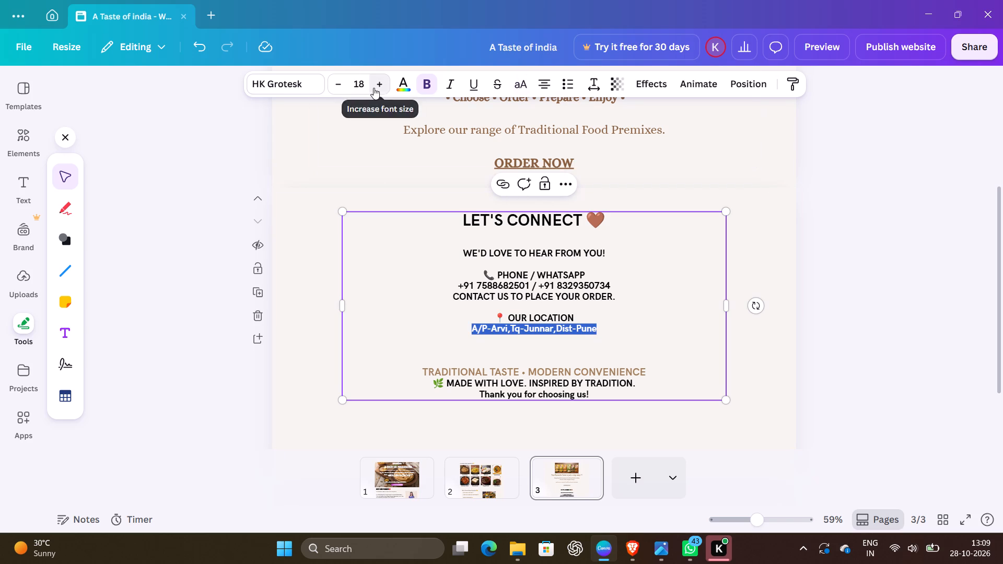
{"action": "left_click", "coordinate": [374, 88]}
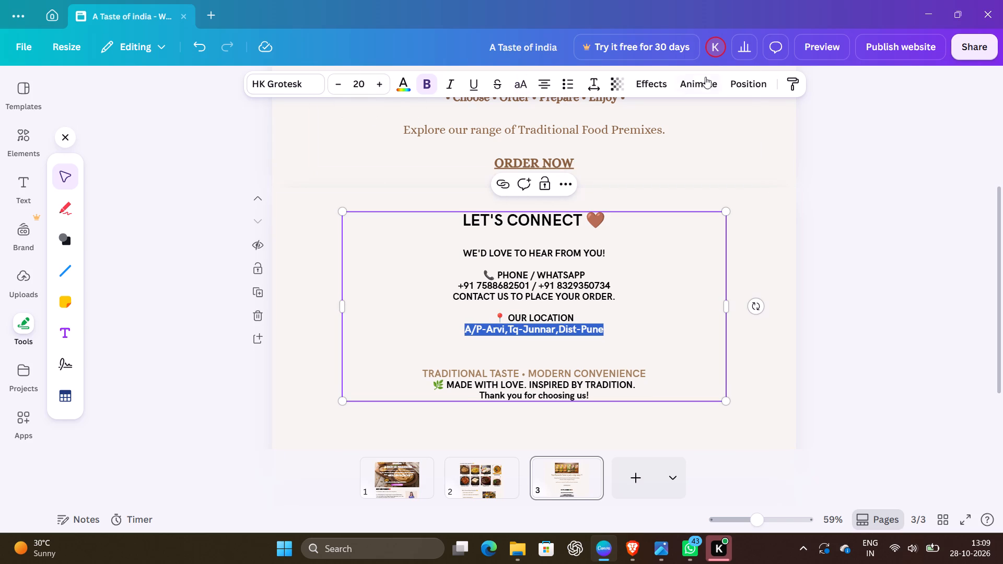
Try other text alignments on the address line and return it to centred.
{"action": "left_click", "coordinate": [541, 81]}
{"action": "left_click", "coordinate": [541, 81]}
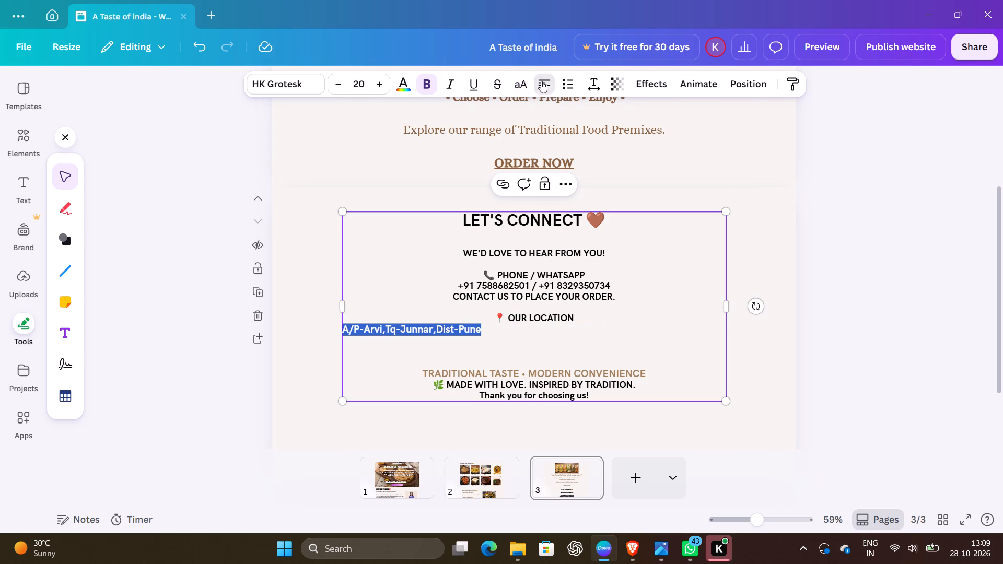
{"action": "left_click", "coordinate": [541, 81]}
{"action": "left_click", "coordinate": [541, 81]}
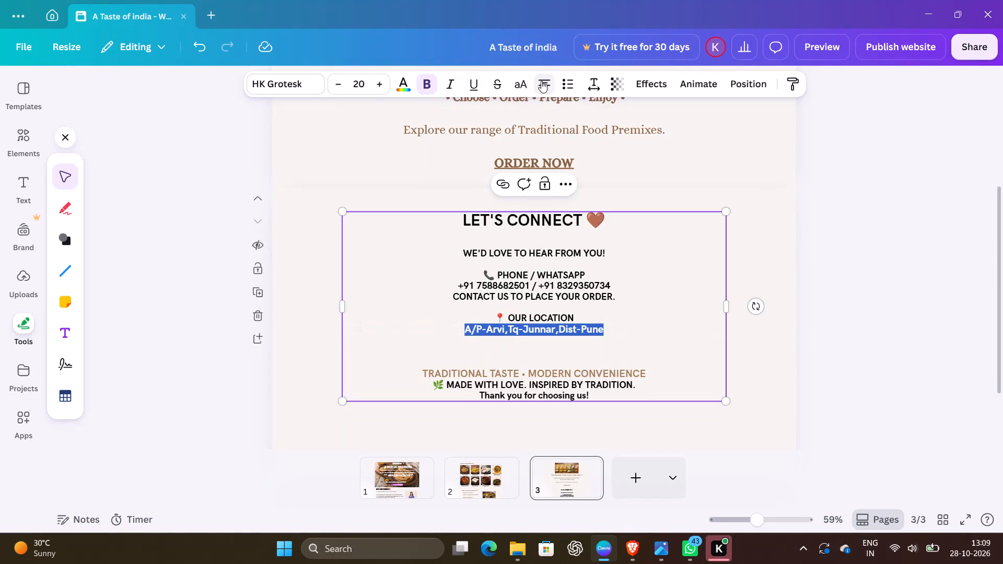
Colour the address line under "OUR LOCATION" with the dark brown from the design's text colours.
{"action": "left_click", "coordinate": [410, 87]}
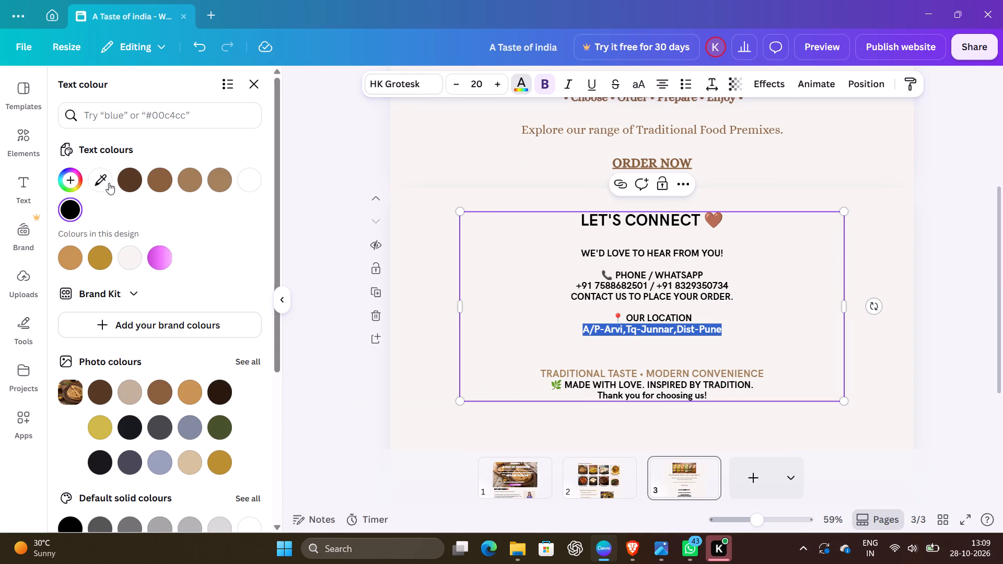
{"action": "left_click", "coordinate": [128, 188]}
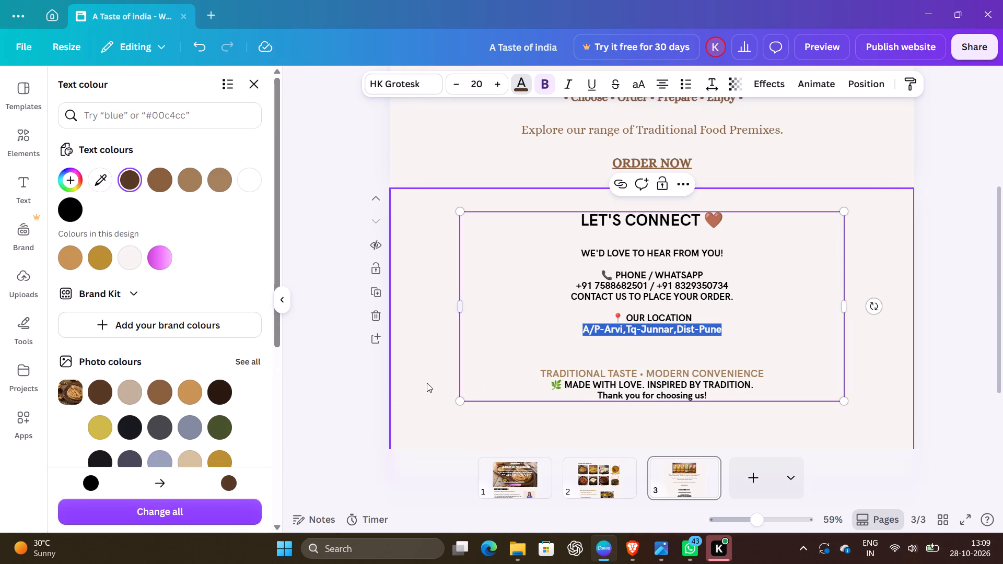
{"action": "left_click", "coordinate": [414, 384]}
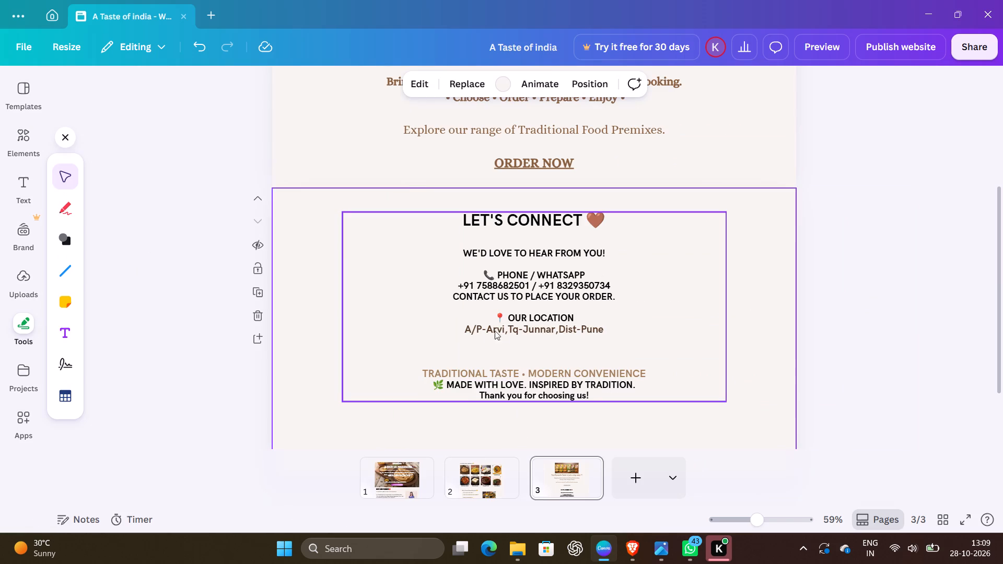
Insert four spaces at the start of the address line under "OUR LOCATION".
{"action": "left_click", "coordinate": [461, 328]}
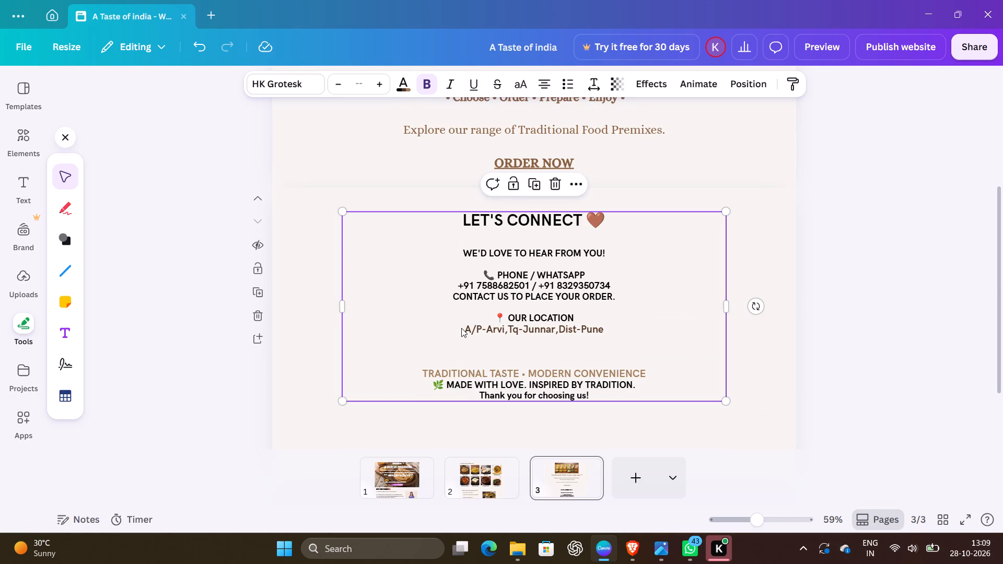
{"action": "left_click", "coordinate": [461, 328]}
{"action": "key", "text": "space"}
{"action": "key", "text": "space"}
{"action": "key", "text": "space"}
{"action": "key", "text": "space"}
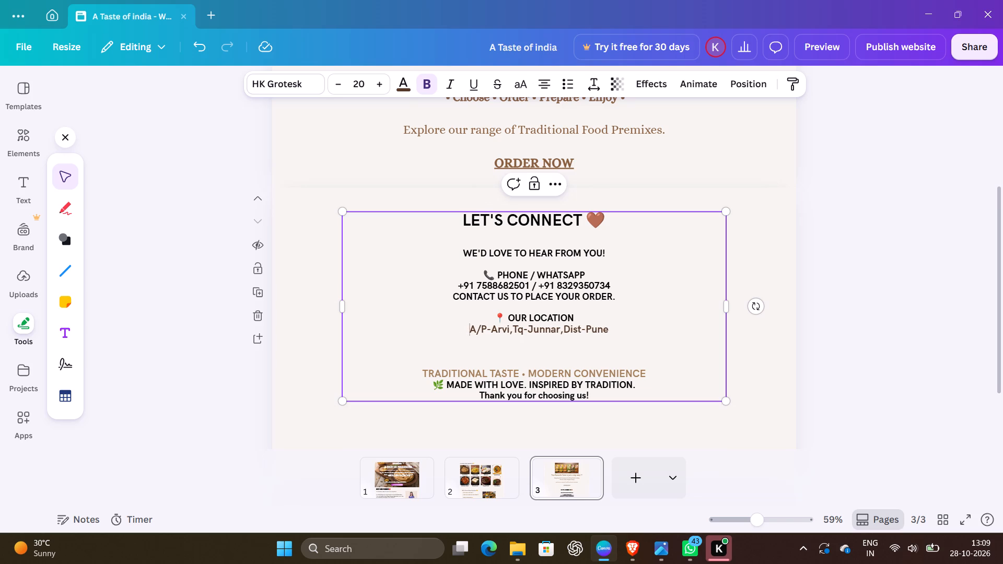
{"action": "key", "text": "space"}
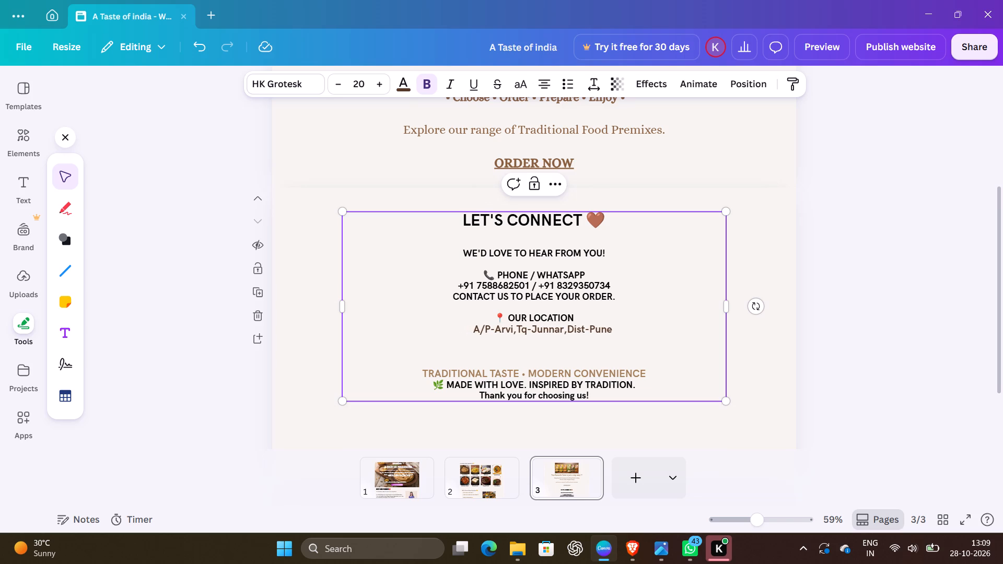
{"action": "key", "text": "BackSpace"}
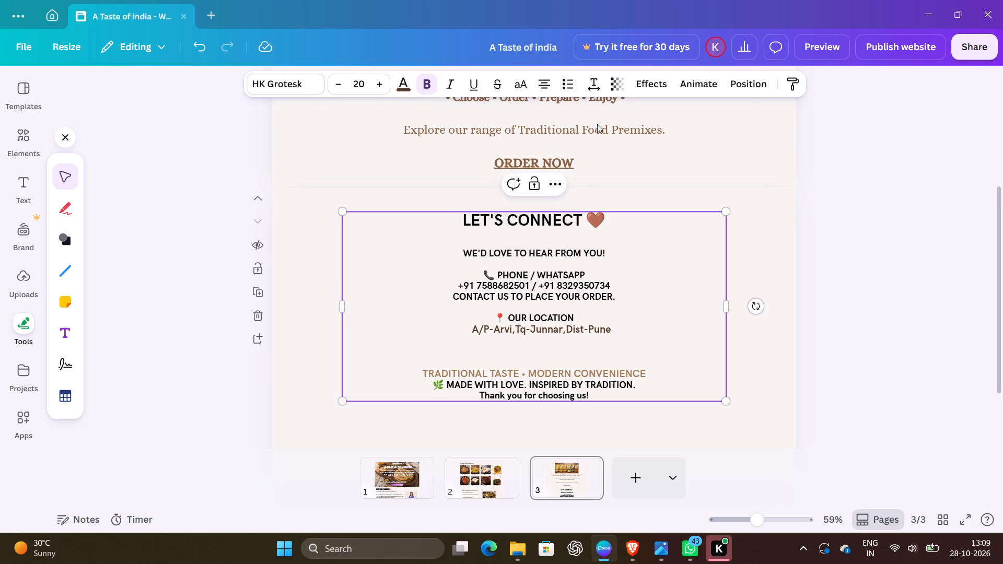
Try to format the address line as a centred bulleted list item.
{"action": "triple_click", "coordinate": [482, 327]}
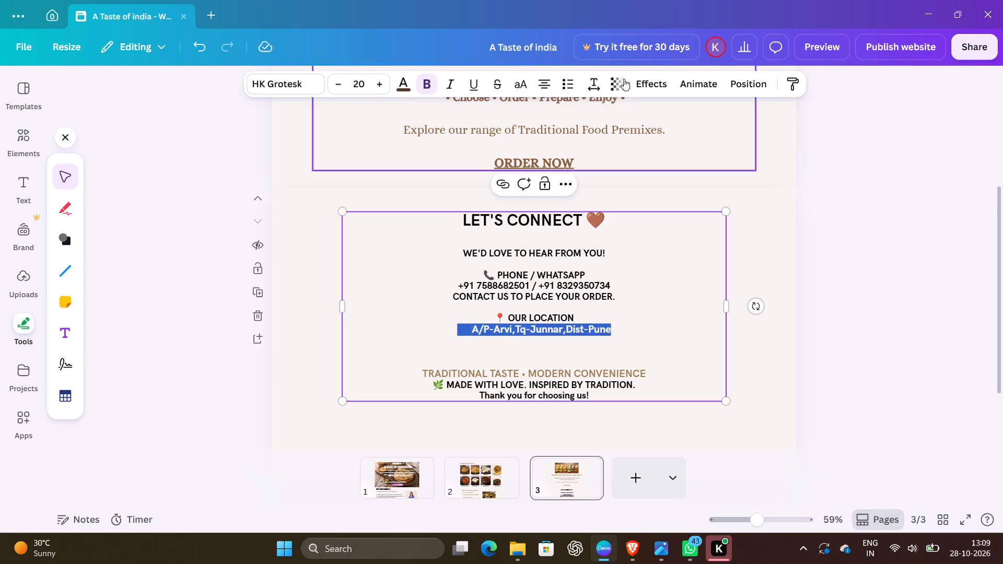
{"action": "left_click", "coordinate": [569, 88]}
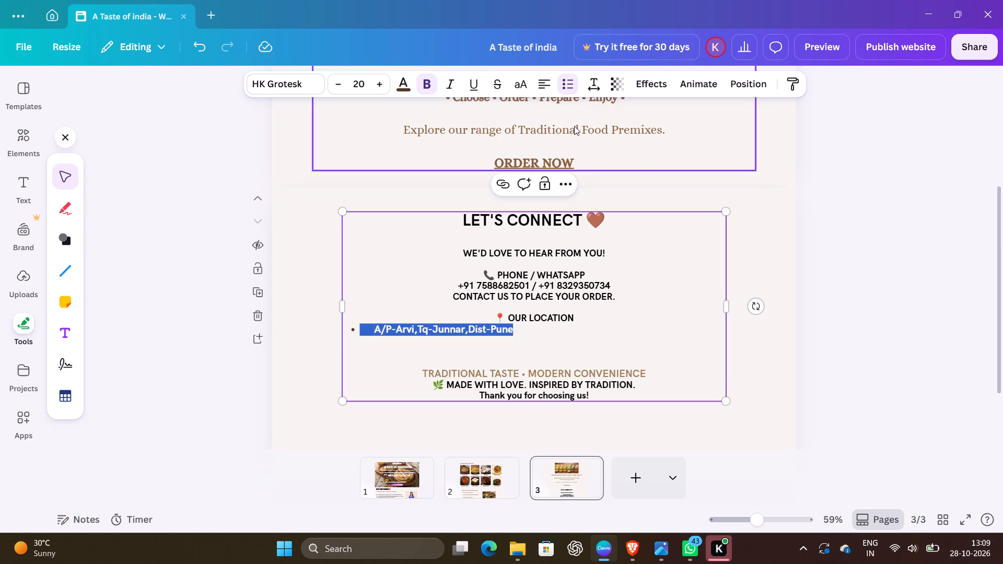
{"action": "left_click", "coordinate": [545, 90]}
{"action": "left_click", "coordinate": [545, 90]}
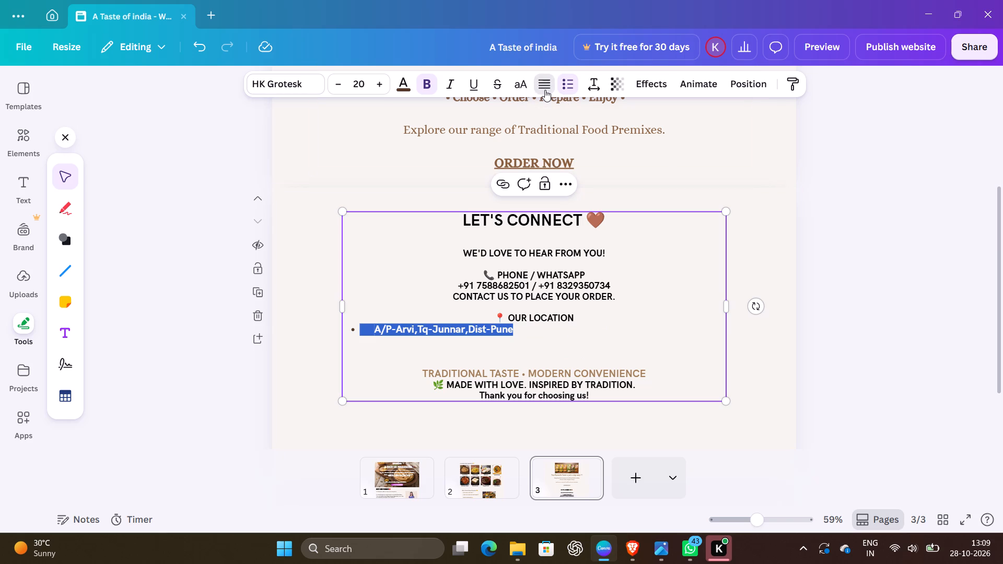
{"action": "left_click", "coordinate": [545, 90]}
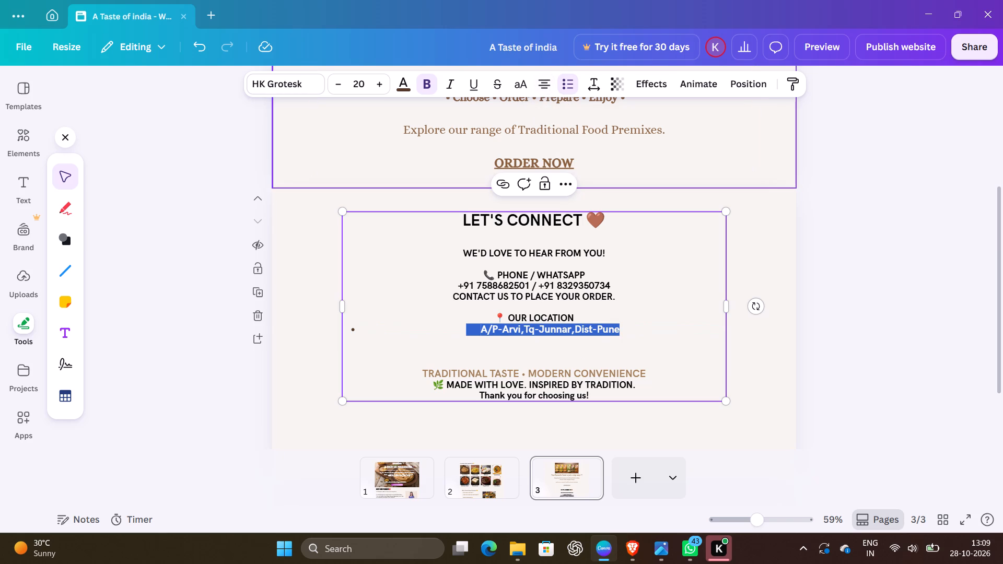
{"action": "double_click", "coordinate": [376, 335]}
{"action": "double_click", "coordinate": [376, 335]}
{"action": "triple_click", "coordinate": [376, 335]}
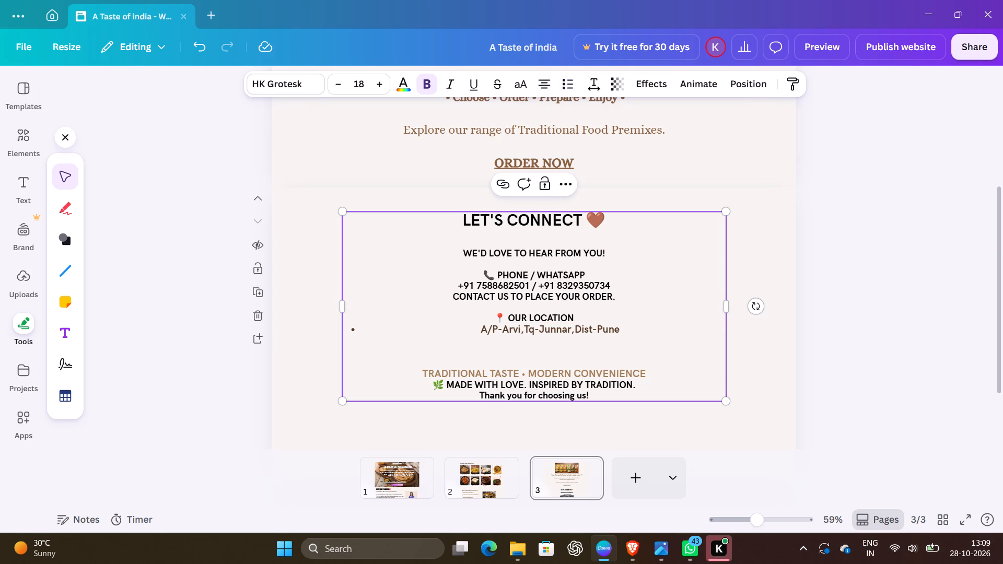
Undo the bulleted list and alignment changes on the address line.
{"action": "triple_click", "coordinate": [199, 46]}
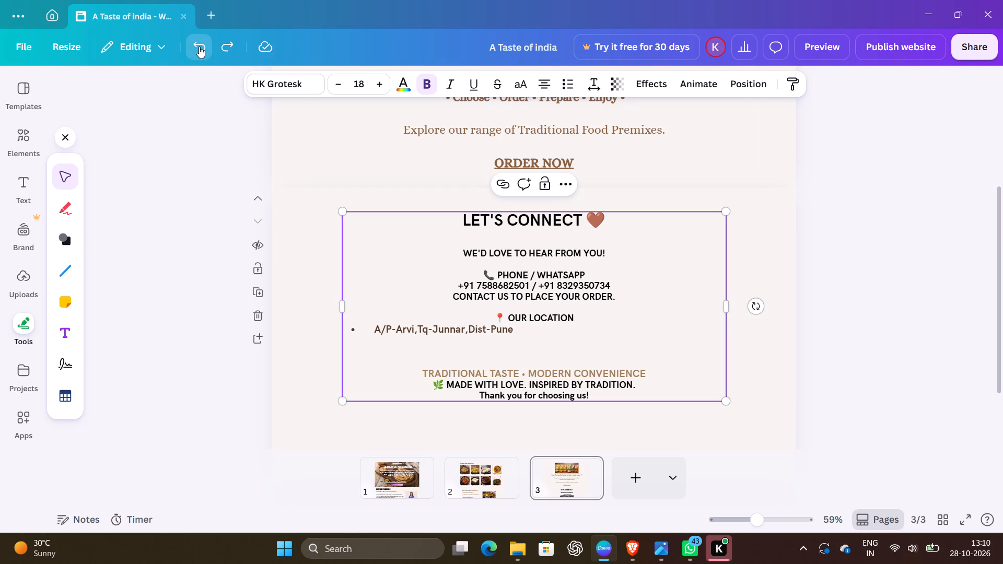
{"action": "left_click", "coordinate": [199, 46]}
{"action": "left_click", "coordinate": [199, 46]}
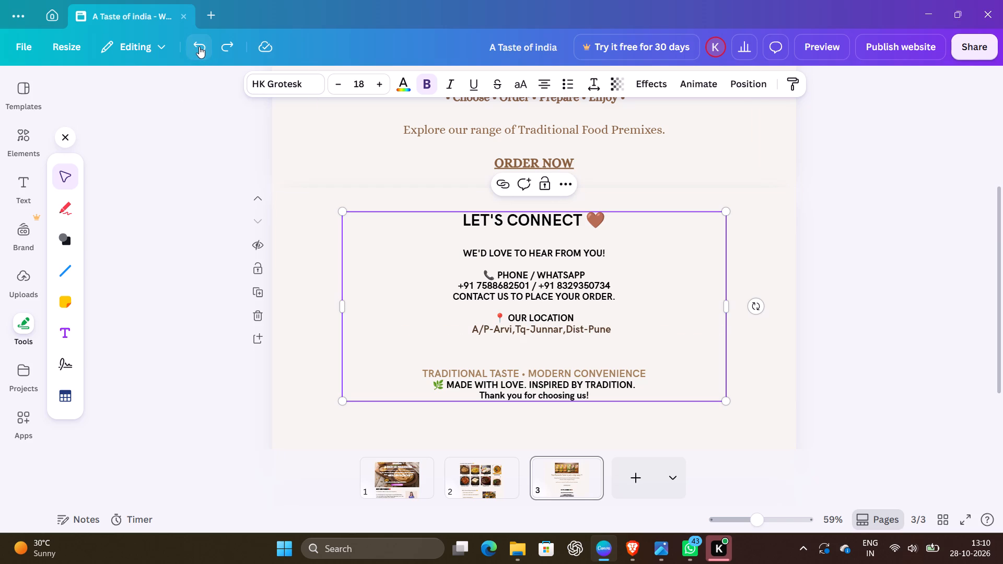
Copy the bullet character after "Enjoy" in the "Choose • Order • Prepare • Enjoy" line of the section above.
{"action": "left_click", "coordinate": [468, 327]}
{"action": "left_click", "coordinate": [470, 328]}
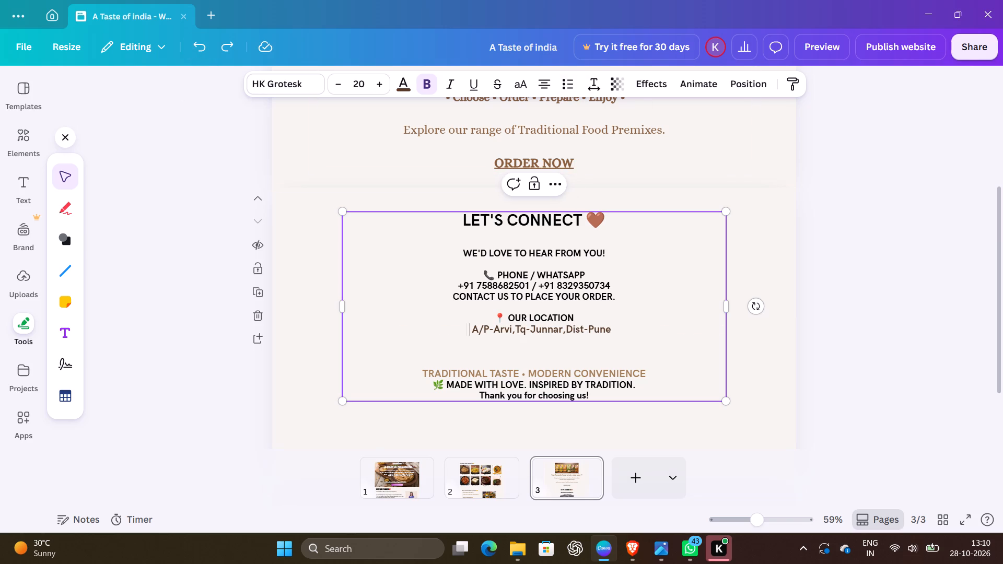
{"action": "left_click", "coordinate": [473, 329]}
{"action": "scroll", "coordinate": [473, 329], "scroll_direction": "up", "scroll_amount": 4}
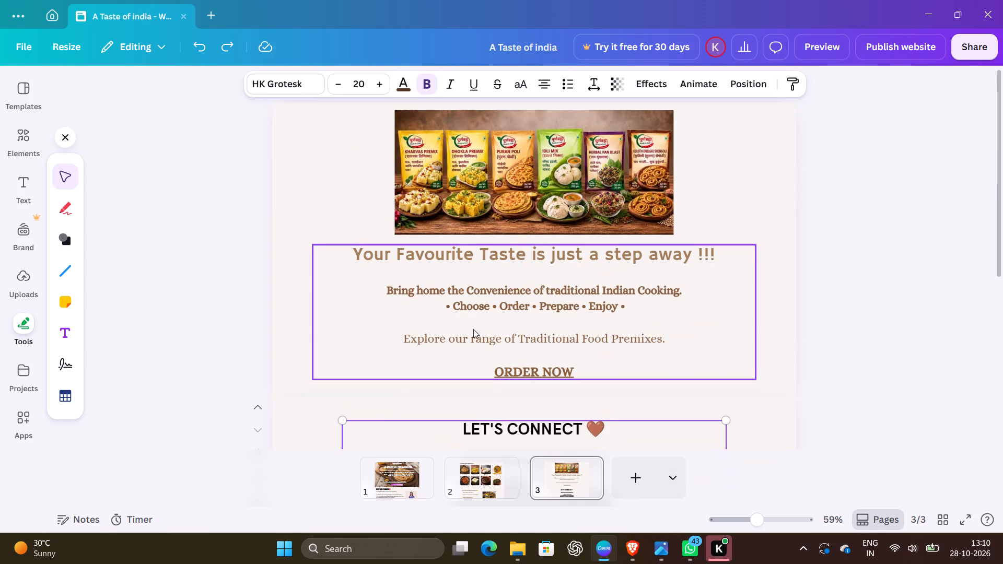
{"action": "left_click", "coordinate": [621, 300]}
{"action": "triple_click", "coordinate": [621, 300]}
{"action": "double_click", "coordinate": [621, 300]}
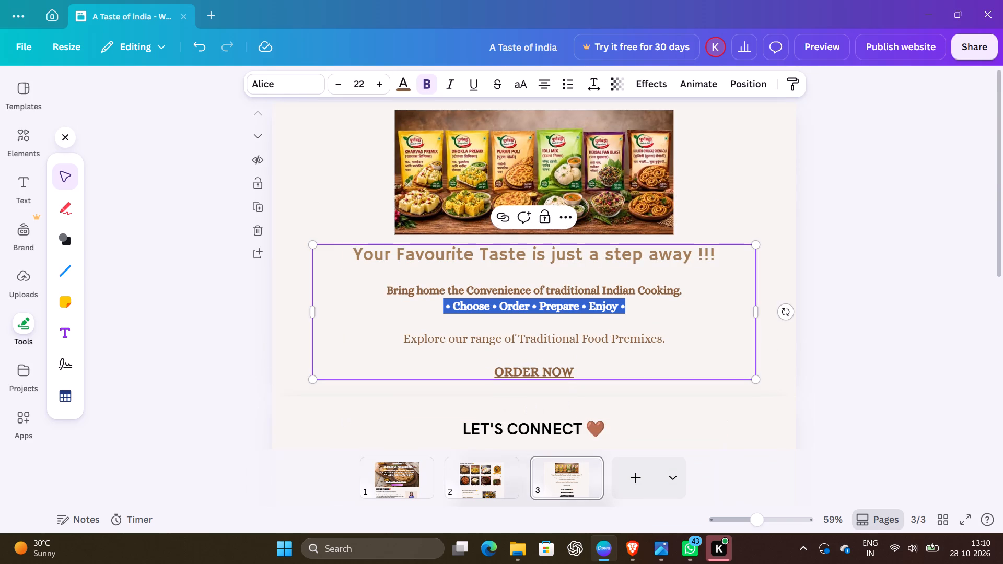
{"action": "double_click", "coordinate": [621, 300]}
{"action": "left_click", "coordinate": [621, 300]}
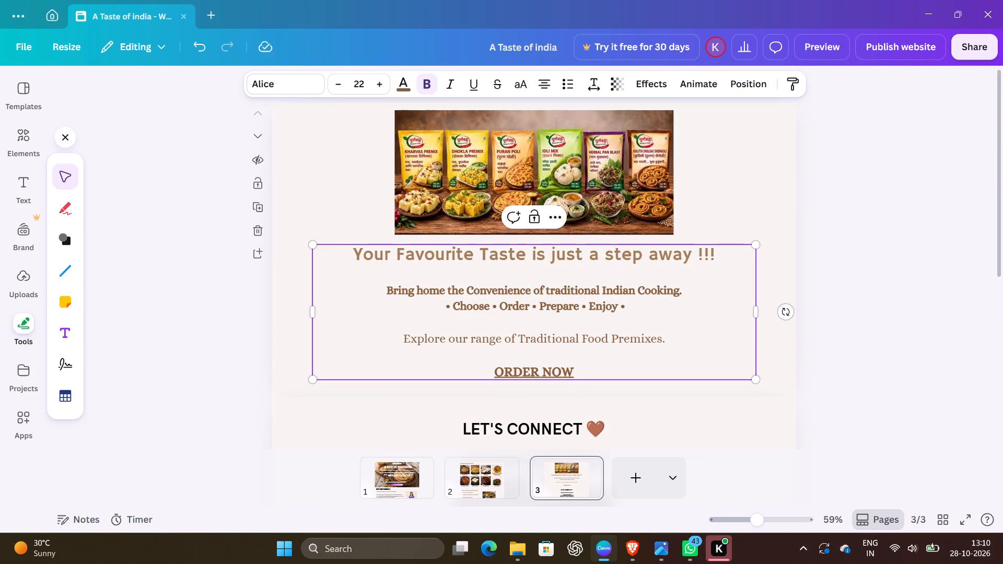
{"action": "left_click_drag", "start_coordinate": [621, 301], "coordinate": [627, 303]}
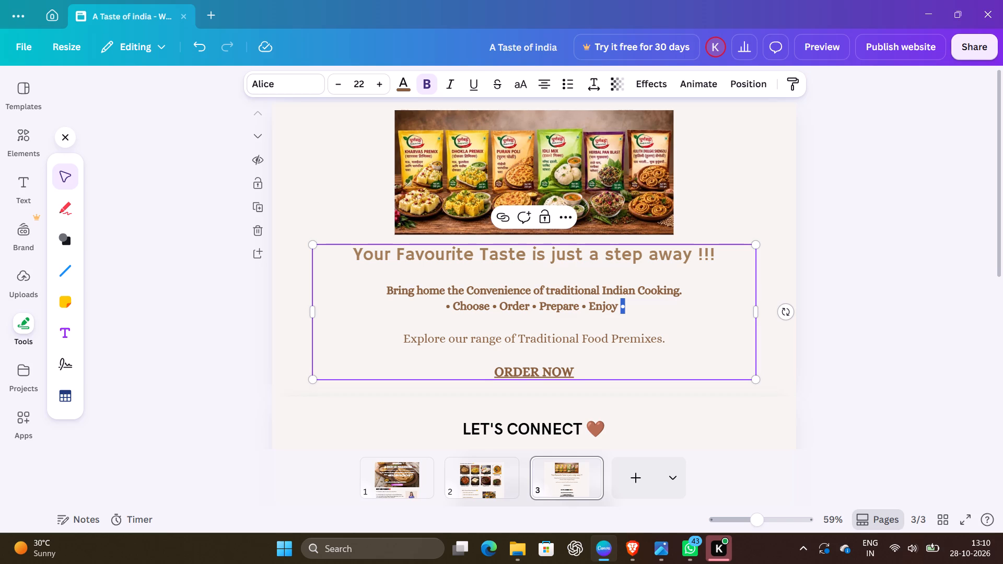
{"action": "key", "text": "ctrl+c"}
Paste the copied bullet character at the start of the address line under "OUR LOCATION".
{"action": "scroll", "coordinate": [627, 303], "scroll_direction": "down", "scroll_amount": 3}
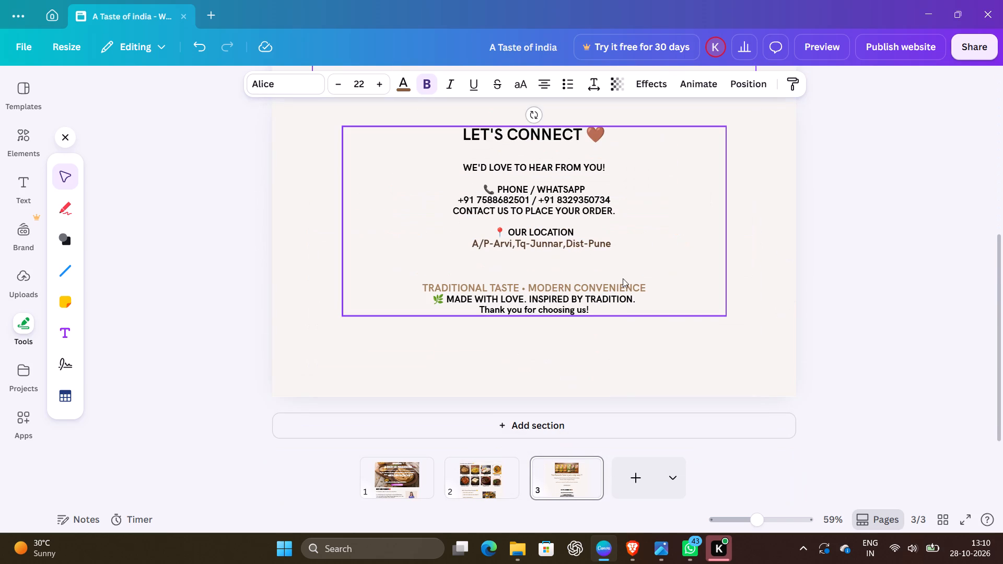
{"action": "left_click", "coordinate": [468, 243]}
{"action": "double_click", "coordinate": [472, 243]}
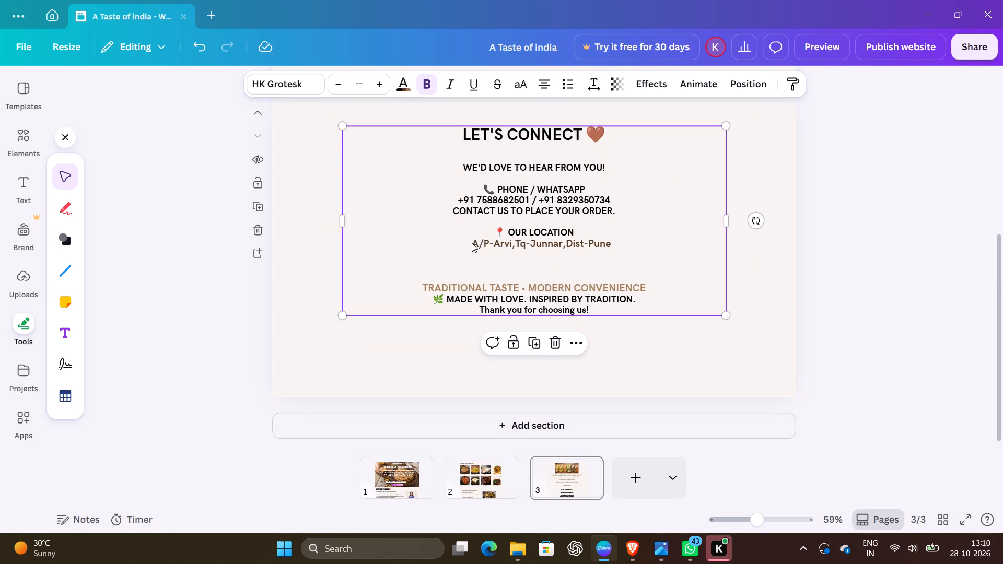
{"action": "left_click", "coordinate": [472, 243]}
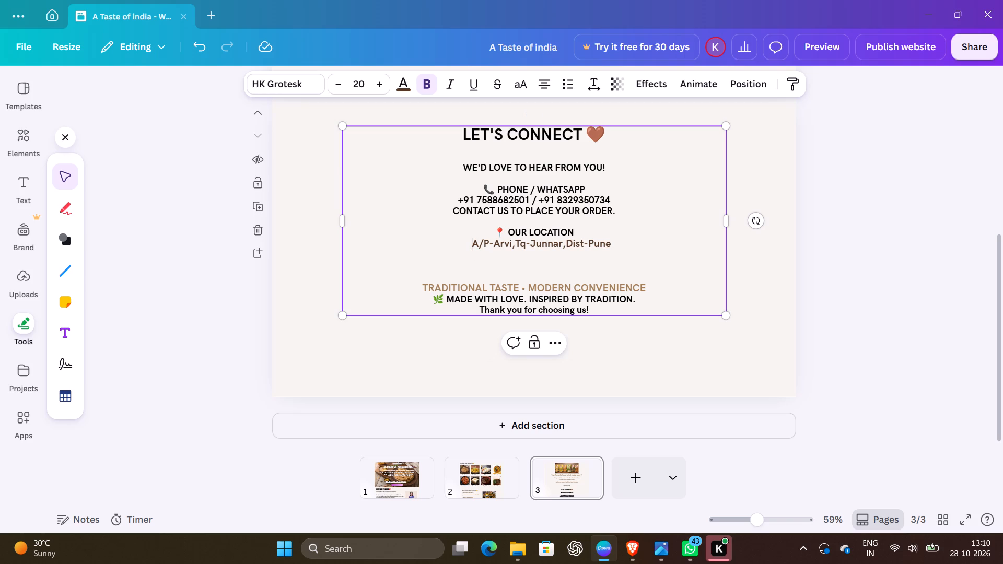
{"action": "key", "text": "ctrl+v"}
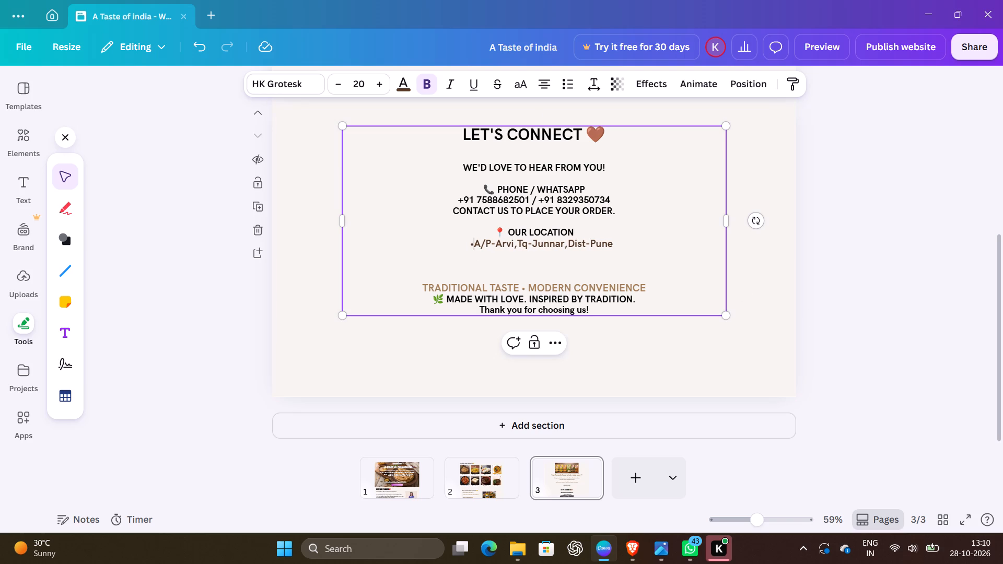
Colour the first phone number, without its +91 prefix, dark blue from the default solid colours.
{"action": "left_click_drag", "start_coordinate": [477, 201], "coordinate": [523, 201]}
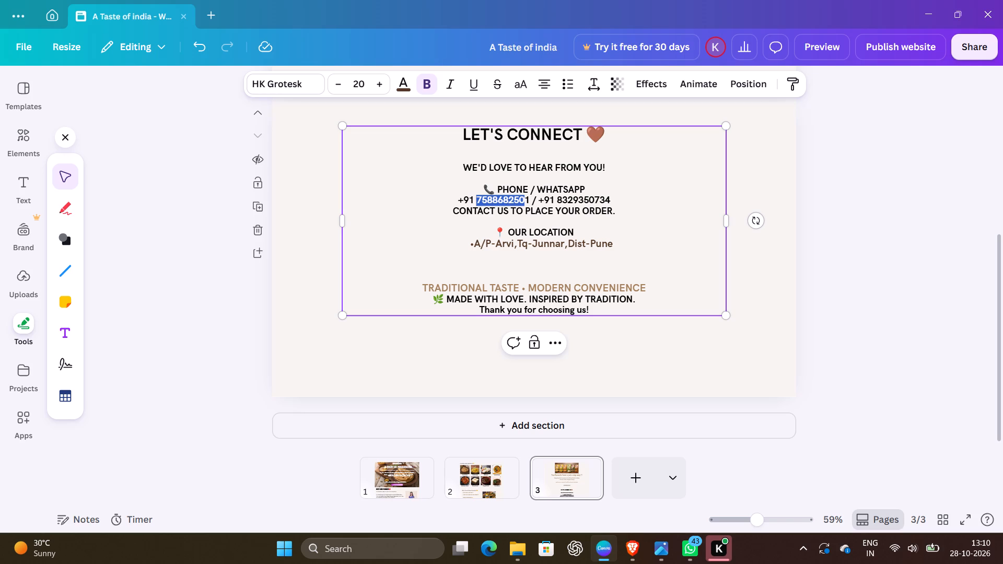
{"action": "left_click_drag", "start_coordinate": [523, 201], "coordinate": [528, 201]}
{"action": "left_click", "coordinate": [406, 87]}
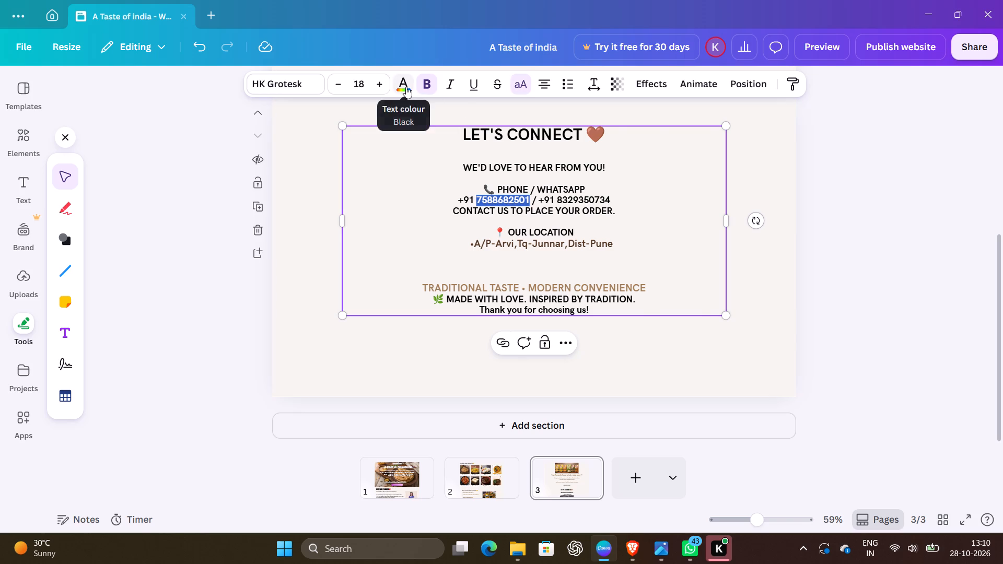
{"action": "scroll", "coordinate": [185, 425], "scroll_direction": "down", "scroll_amount": 4}
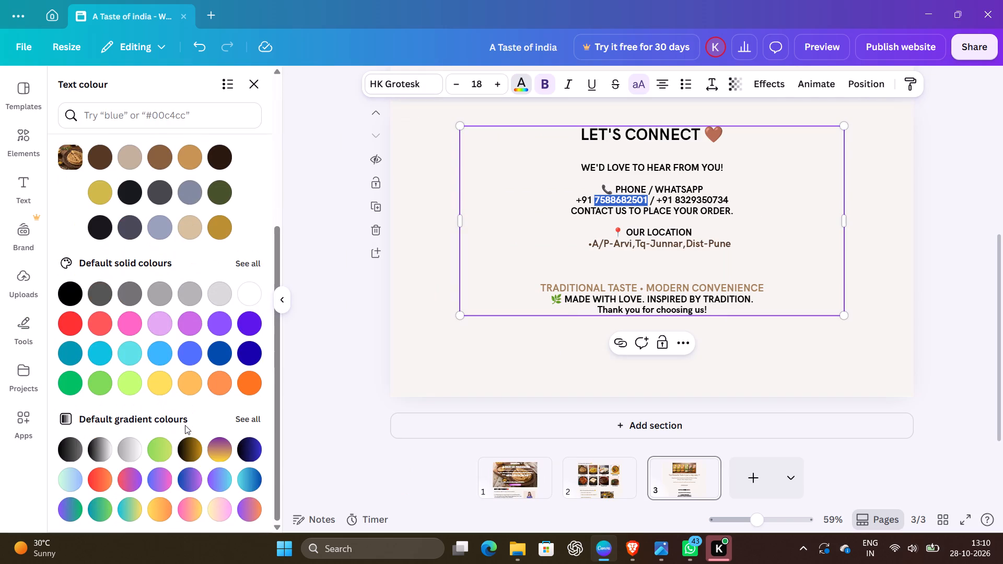
{"action": "left_click", "coordinate": [215, 352]}
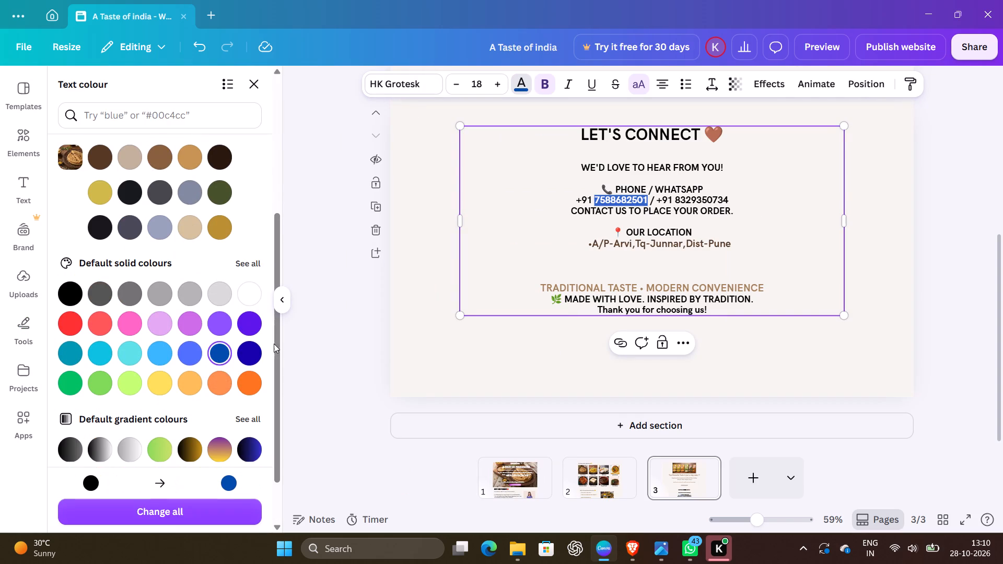
{"action": "left_click", "coordinate": [350, 366]}
{"action": "left_click", "coordinate": [350, 366]}
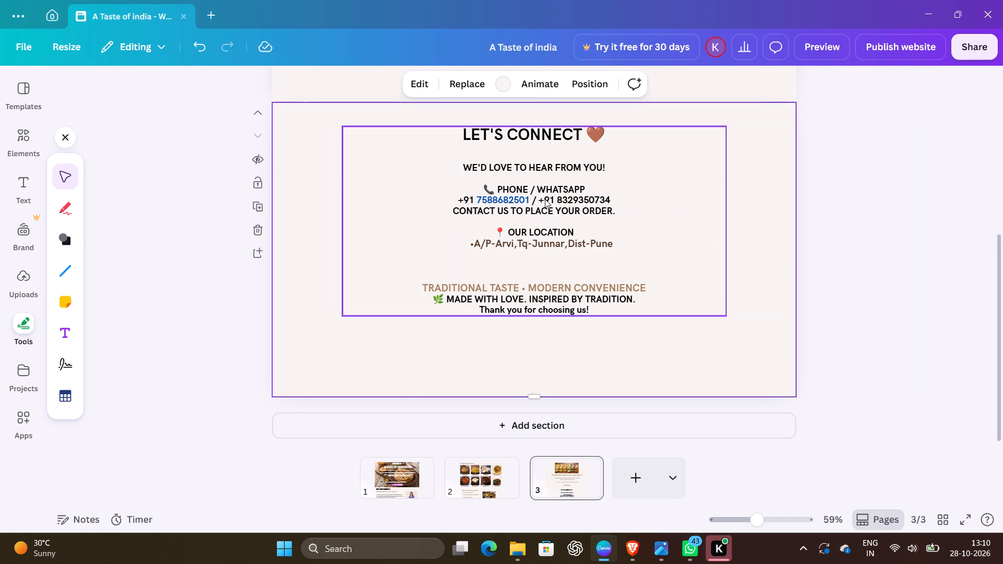
Colour the second phone number, without its +91 prefix, the same dark blue as the first.
{"action": "triple_click", "coordinate": [559, 201]}
{"action": "triple_click", "coordinate": [559, 201]}
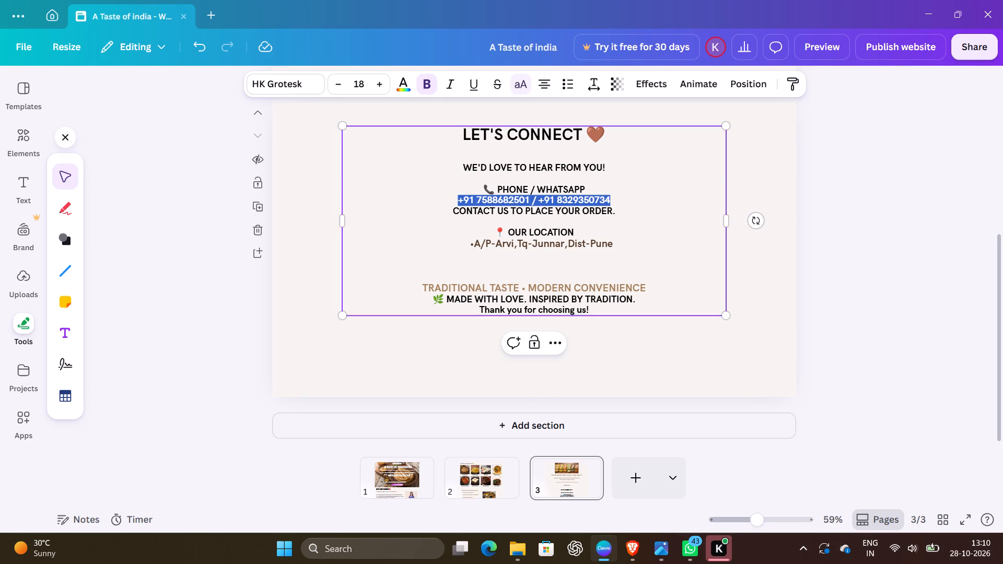
{"action": "triple_click", "coordinate": [559, 201]}
{"action": "left_click", "coordinate": [559, 201]}
{"action": "left_click_drag", "start_coordinate": [559, 201], "coordinate": [570, 200]}
{"action": "left_click", "coordinate": [570, 200]}
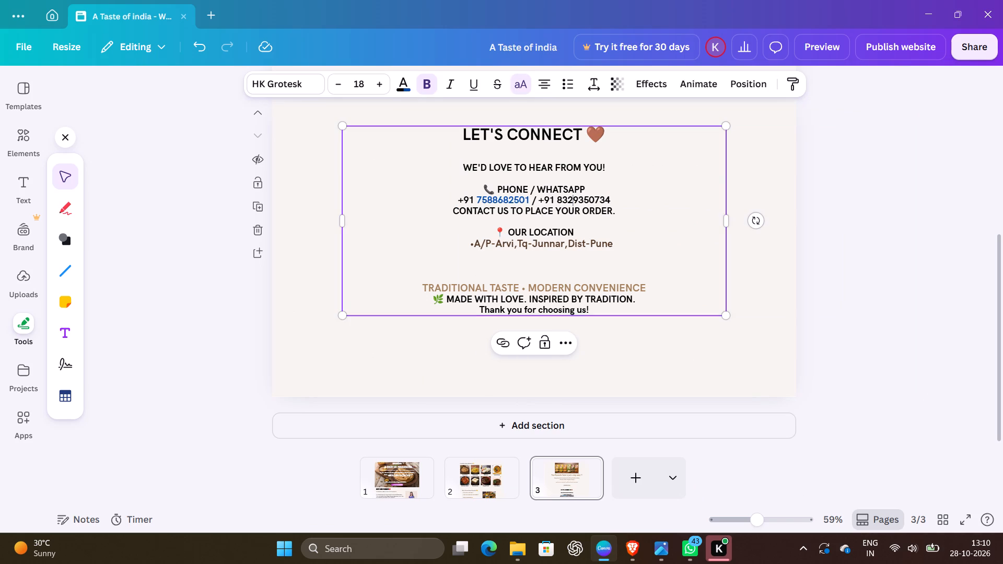
{"action": "left_click_drag", "start_coordinate": [559, 201], "coordinate": [609, 200]}
{"action": "left_click", "coordinate": [405, 91]}
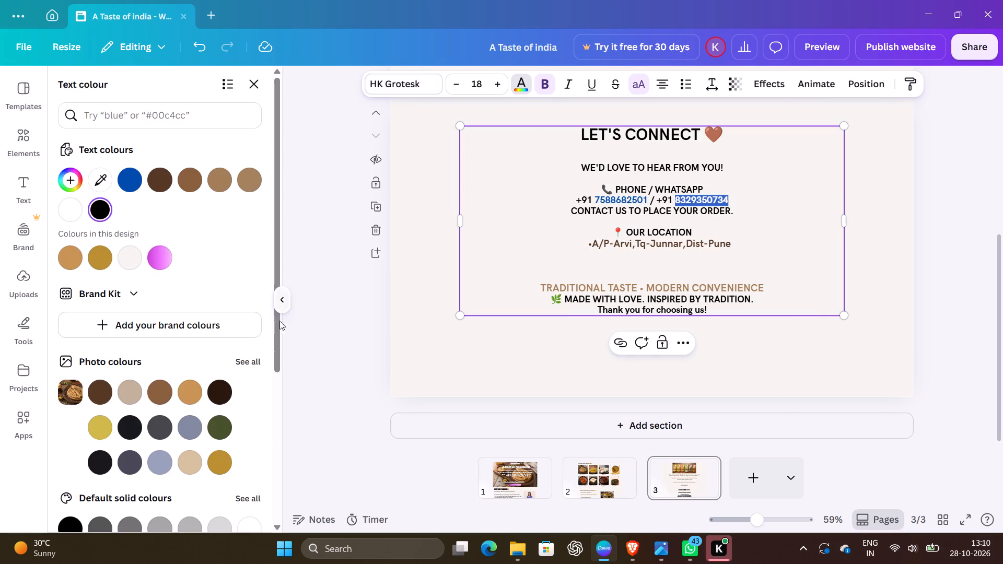
{"action": "scroll", "coordinate": [193, 419], "scroll_direction": "down", "scroll_amount": 5}
{"action": "scroll", "coordinate": [193, 419], "scroll_direction": "up", "scroll_amount": 7}
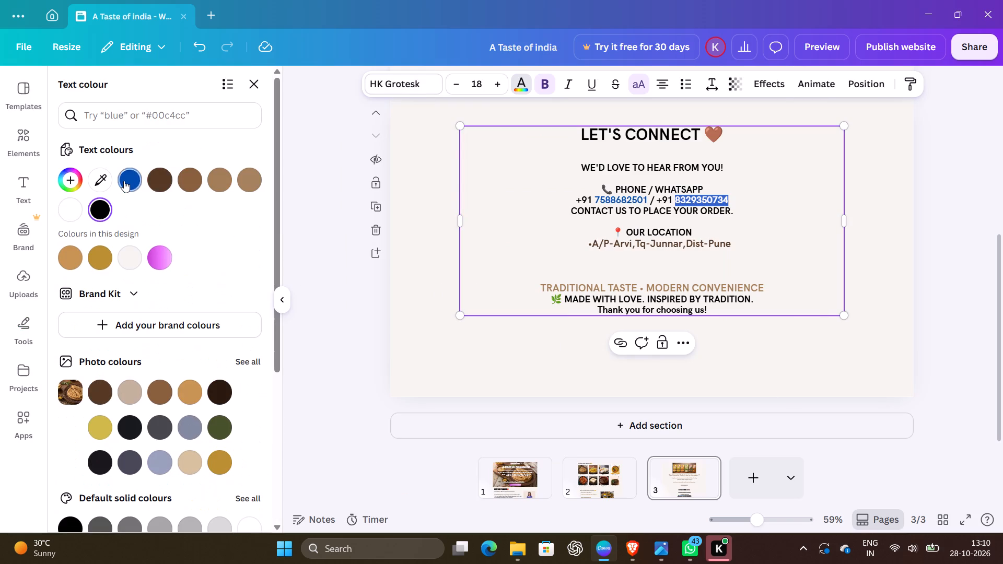
{"action": "left_click", "coordinate": [124, 181]}
{"action": "left_click", "coordinate": [343, 295]}
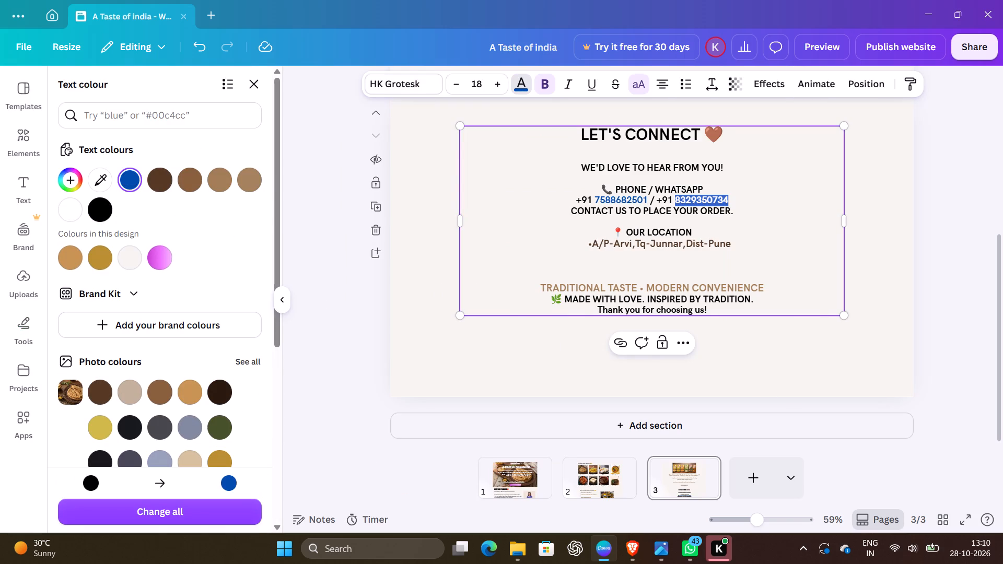
{"action": "left_click", "coordinate": [833, 286]}
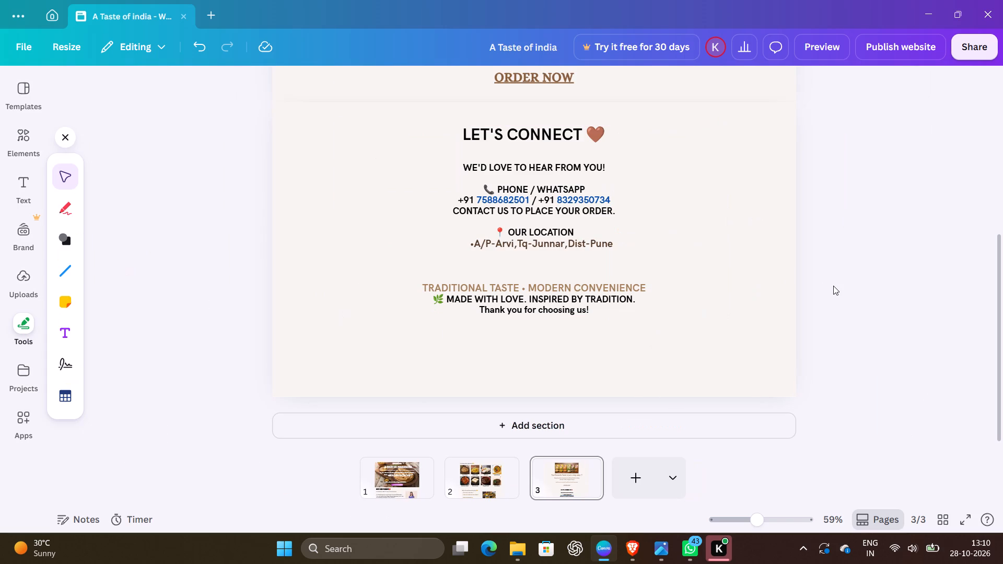
Add the line "PURNA BRAMHA" below "Thank you for choosing us!", leaving one blank line between them.
{"action": "scroll", "coordinate": [833, 286], "scroll_direction": "down", "scroll_amount": 1}
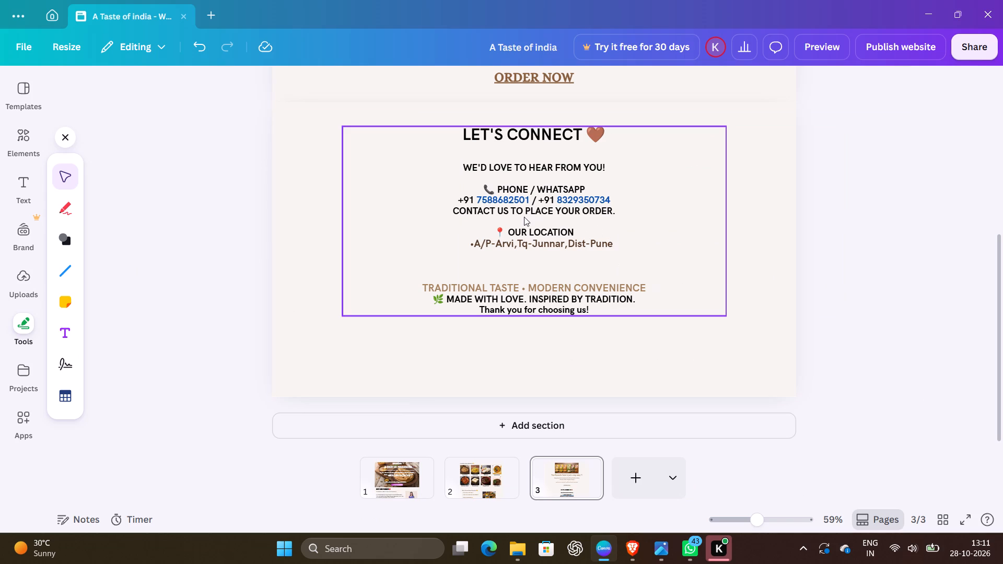
{"action": "scroll", "coordinate": [524, 217], "scroll_direction": "down", "scroll_amount": 1}
{"action": "scroll", "coordinate": [524, 217], "scroll_direction": "up", "scroll_amount": 2}
{"action": "scroll", "coordinate": [524, 217], "scroll_direction": "down", "scroll_amount": 1}
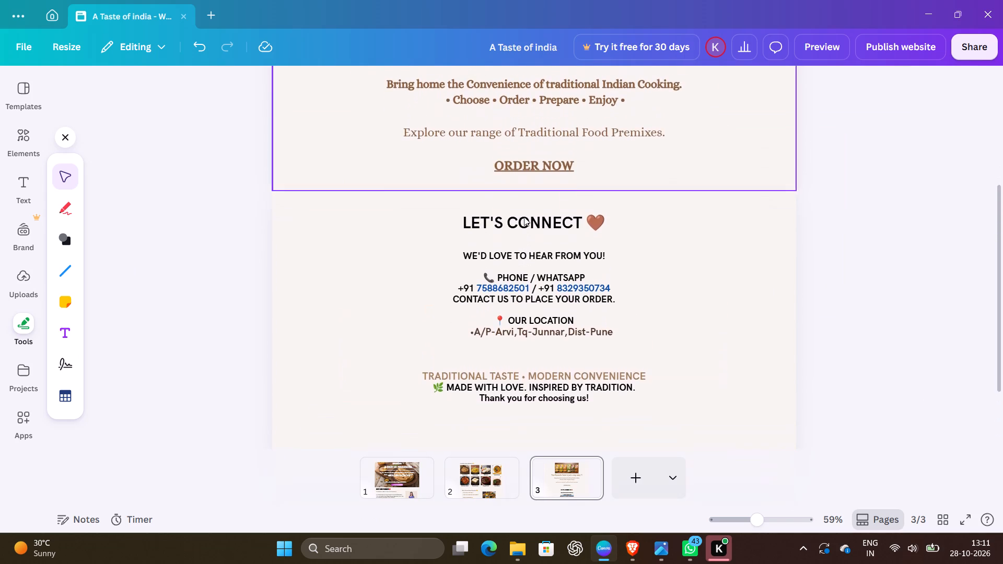
{"action": "scroll", "coordinate": [524, 217], "scroll_direction": "down", "scroll_amount": 3}
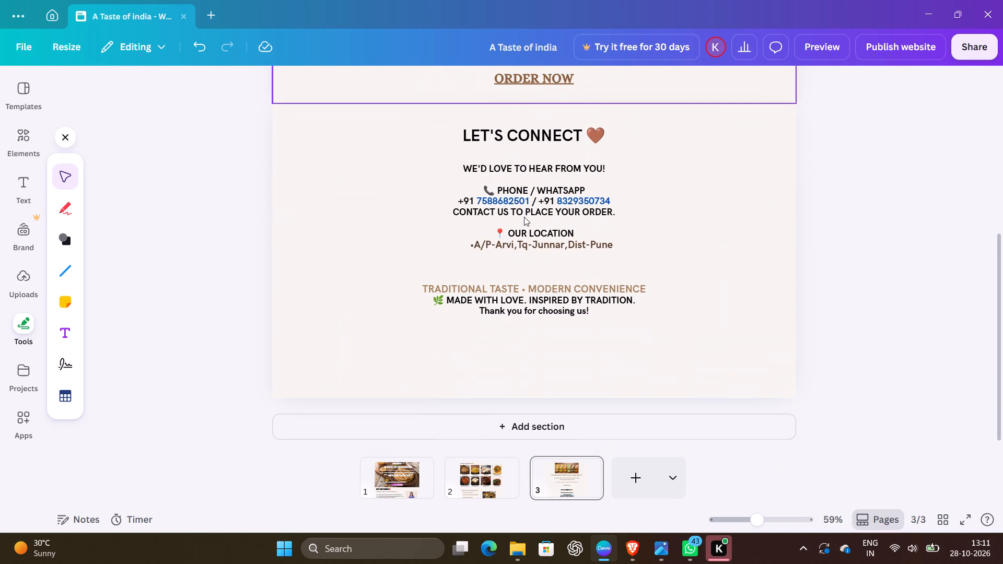
{"action": "scroll", "coordinate": [524, 217], "scroll_direction": "down", "scroll_amount": 1}
{"action": "left_click", "coordinate": [598, 308]}
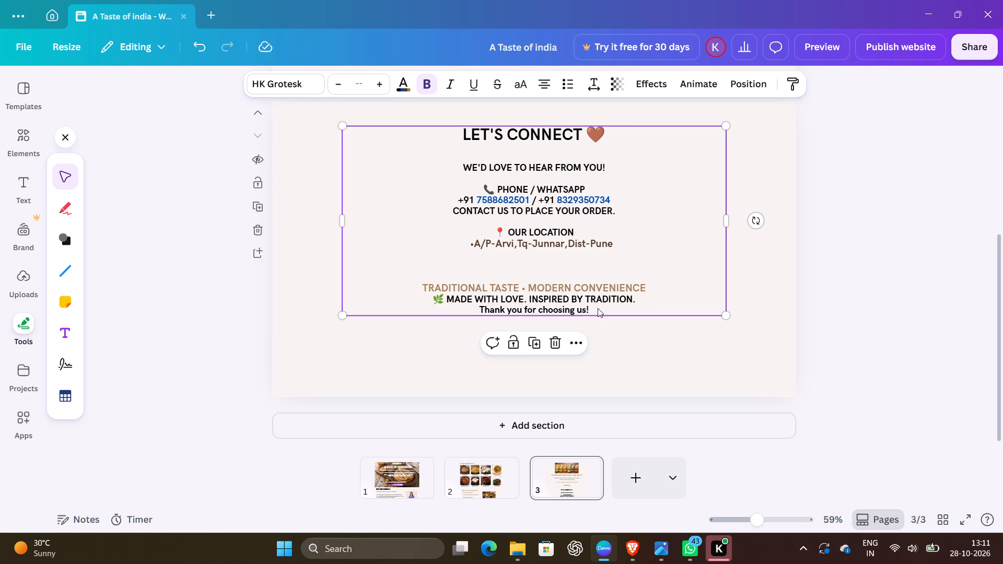
{"action": "left_click", "coordinate": [598, 308]}
{"action": "key", "text": "Return"}
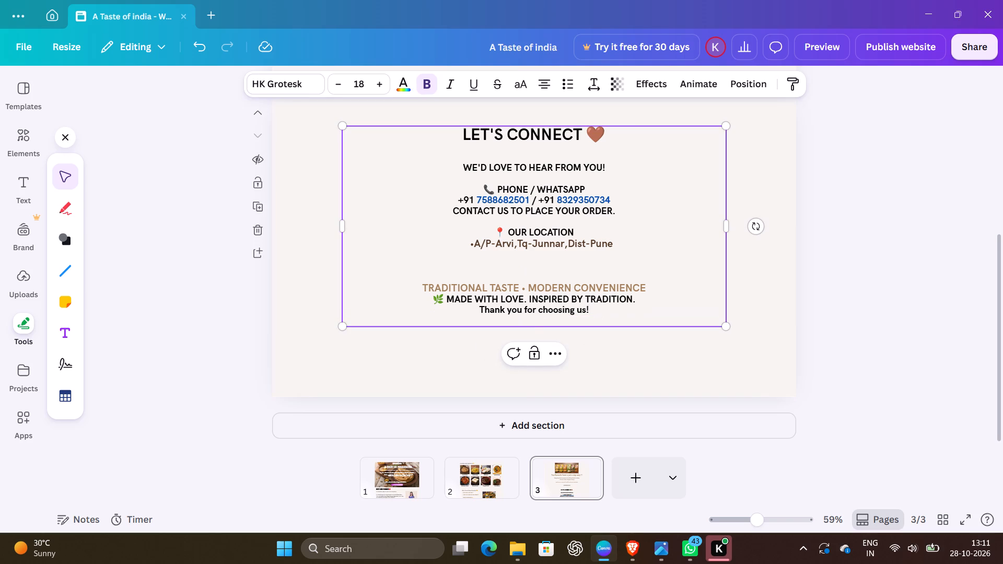
{"action": "key", "text": "Return"}
{"action": "key", "text": "shift+p"}
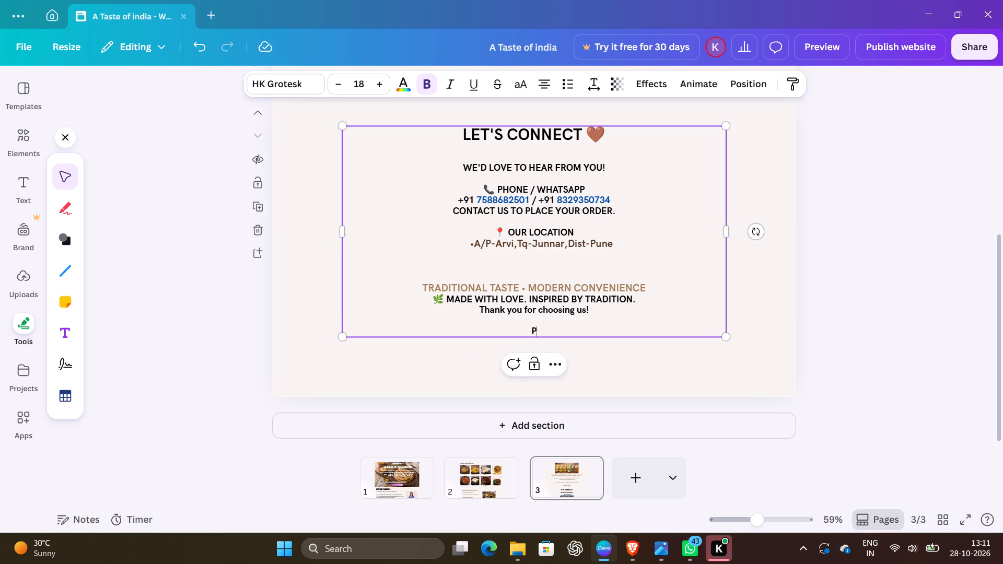
{"action": "type", "text": "URNA BRA"}
{"action": "type", "text": "MHA"}
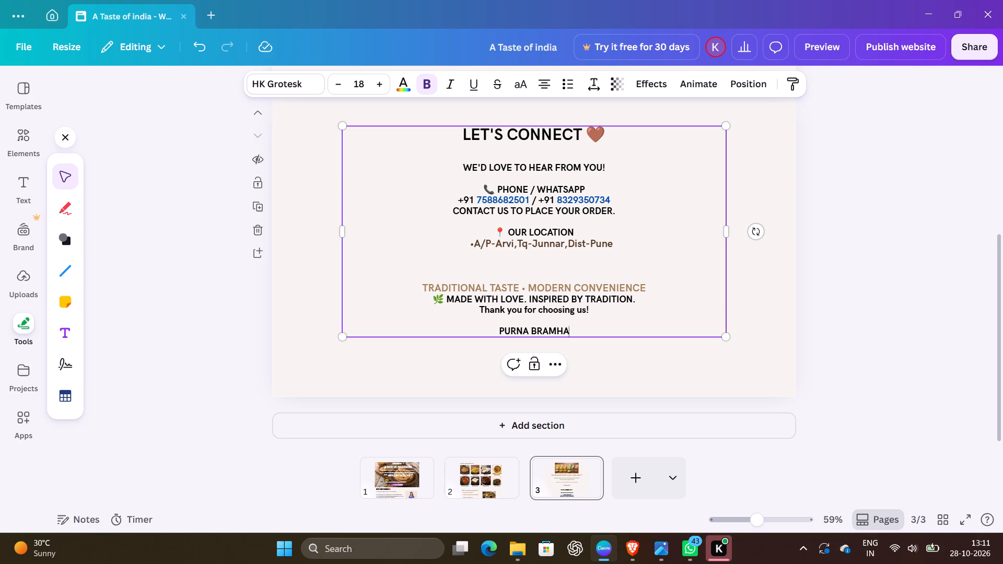
{"action": "left_click_drag", "start_coordinate": [498, 331], "coordinate": [534, 332]}
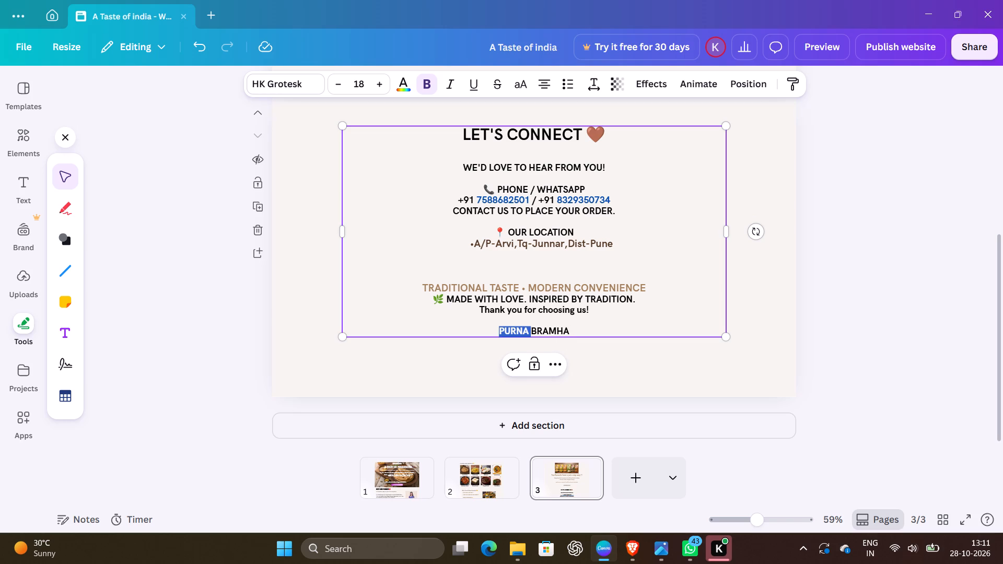
{"action": "left_click_drag", "start_coordinate": [534, 332], "coordinate": [577, 329]}
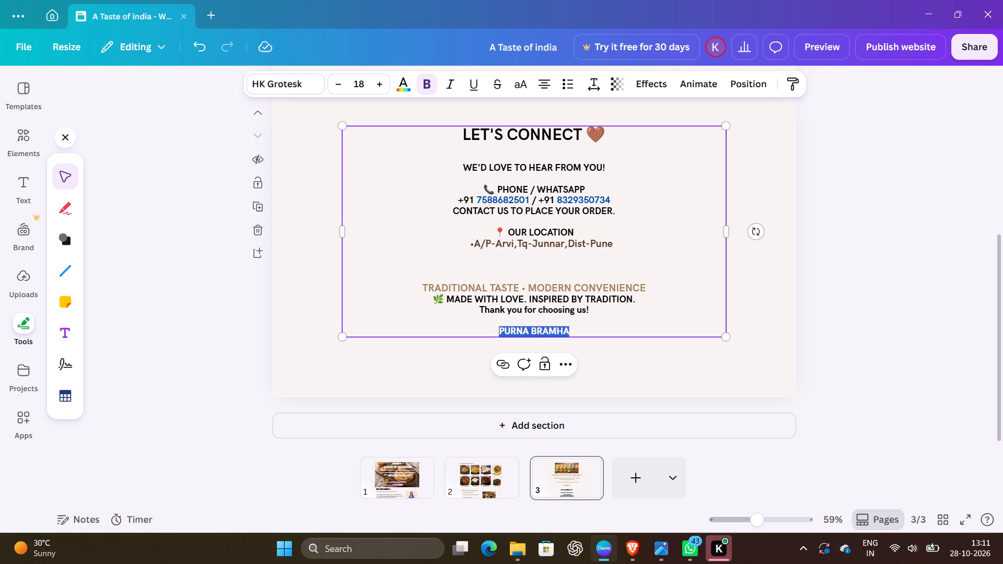
{"action": "triple_click", "coordinate": [374, 88]}
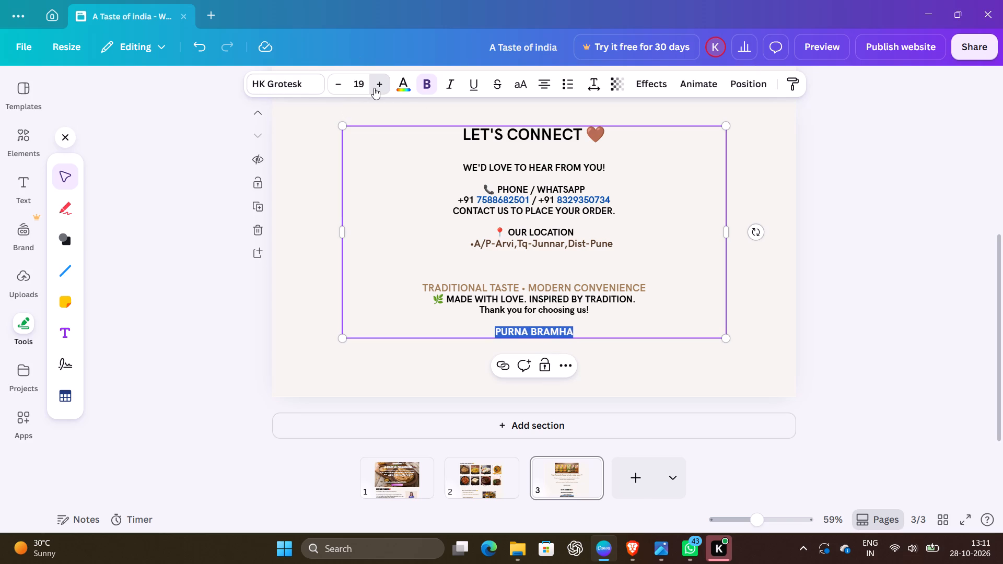
{"action": "triple_click", "coordinate": [374, 88]}
{"action": "triple_click", "coordinate": [374, 88]}
{"action": "triple_click", "coordinate": [374, 88]}
{"action": "left_click", "coordinate": [374, 88]}
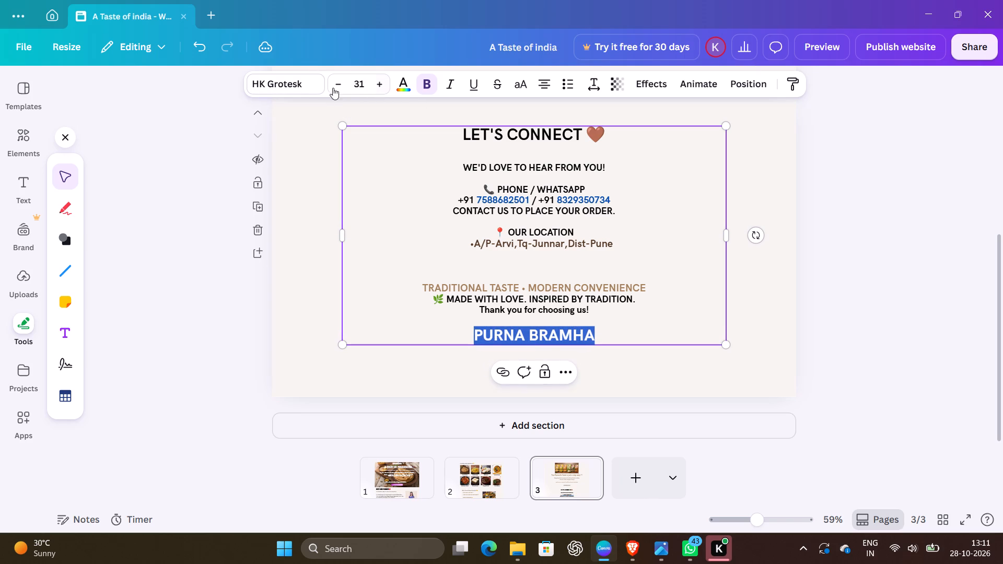
Search the fonts for "itali" and apply italic formatting to the "PURNA BRAMHA" line.
{"action": "left_click", "coordinate": [253, 83]}
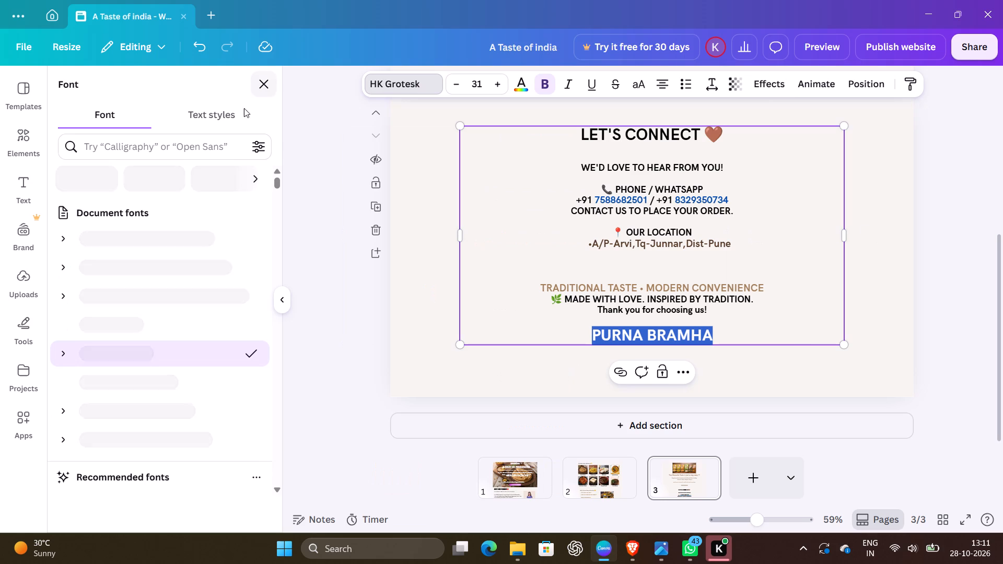
{"action": "scroll", "coordinate": [134, 425], "scroll_direction": "down", "scroll_amount": 1}
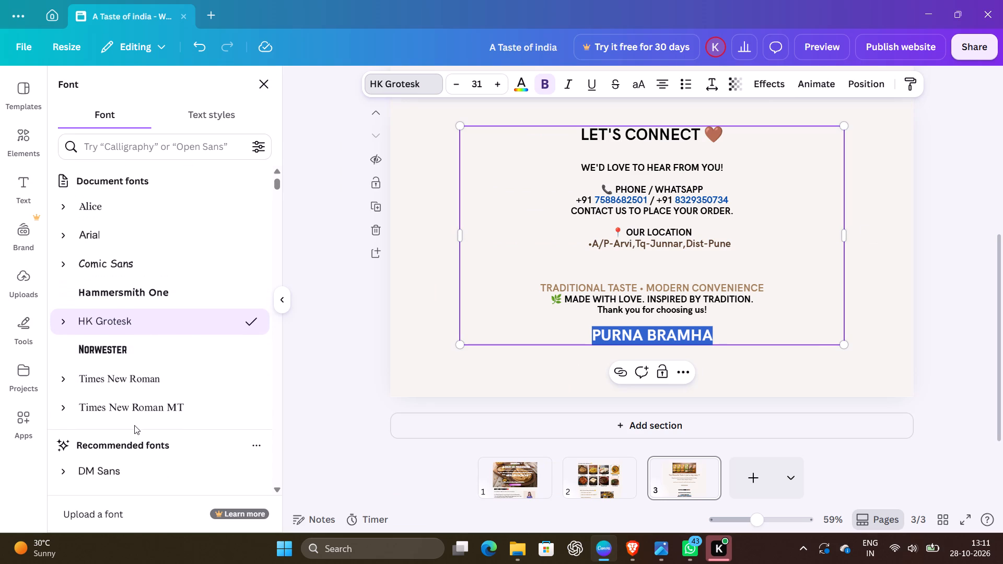
{"action": "scroll", "coordinate": [134, 425], "scroll_direction": "down", "scroll_amount": 4}
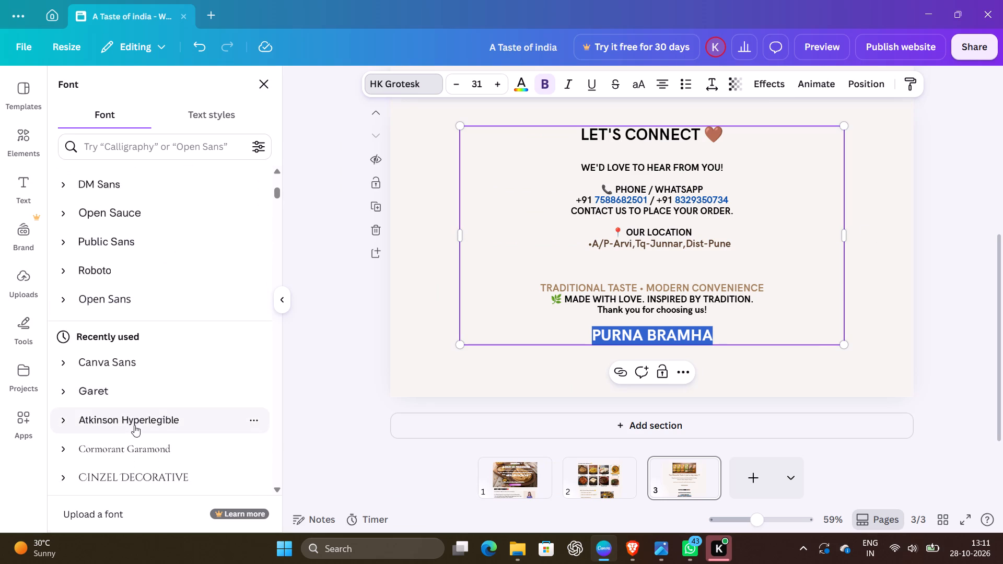
{"action": "scroll", "coordinate": [134, 425], "scroll_direction": "down", "scroll_amount": 4}
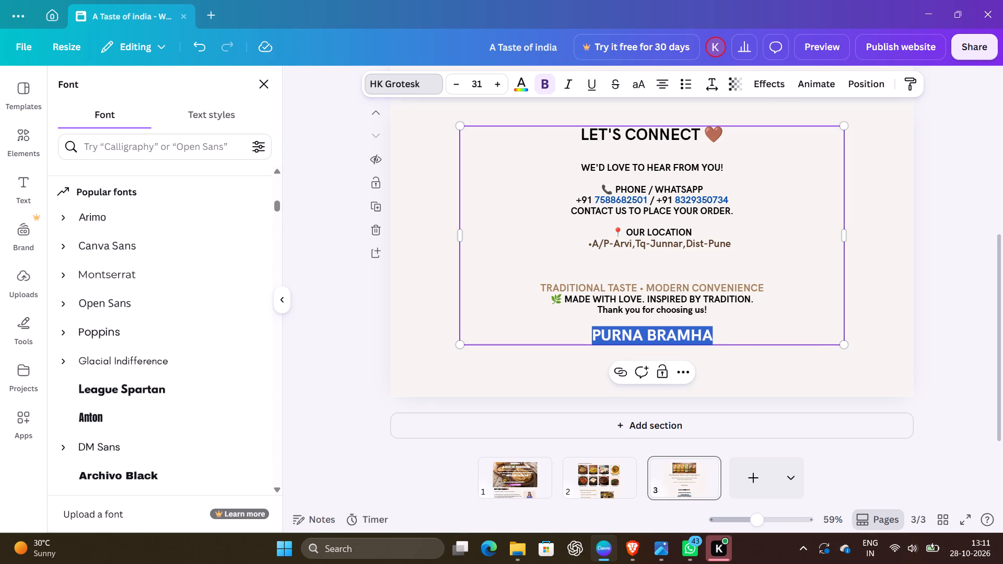
{"action": "left_click", "coordinate": [171, 148]}
{"action": "type", "text": "itali"}
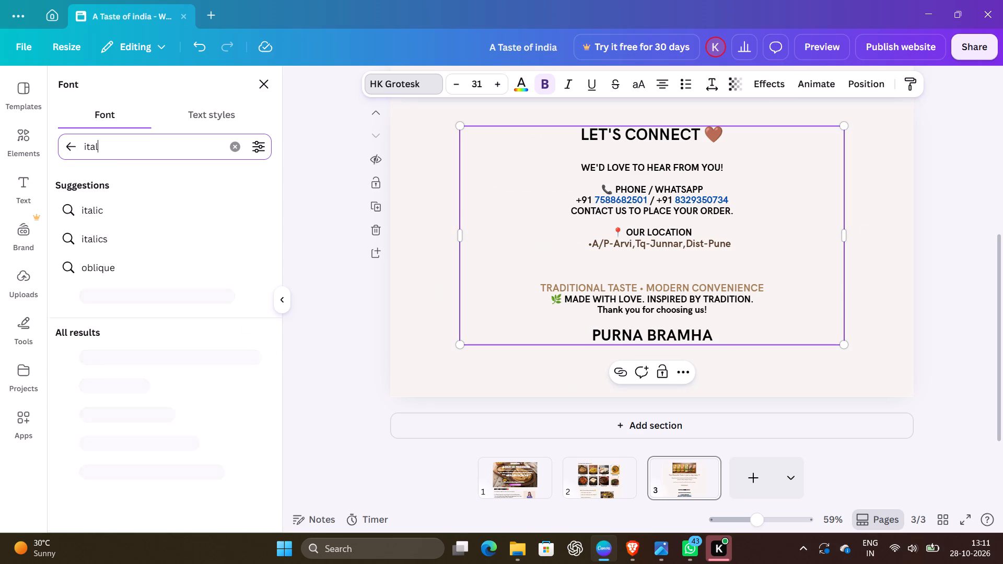
{"action": "left_click", "coordinate": [567, 84]}
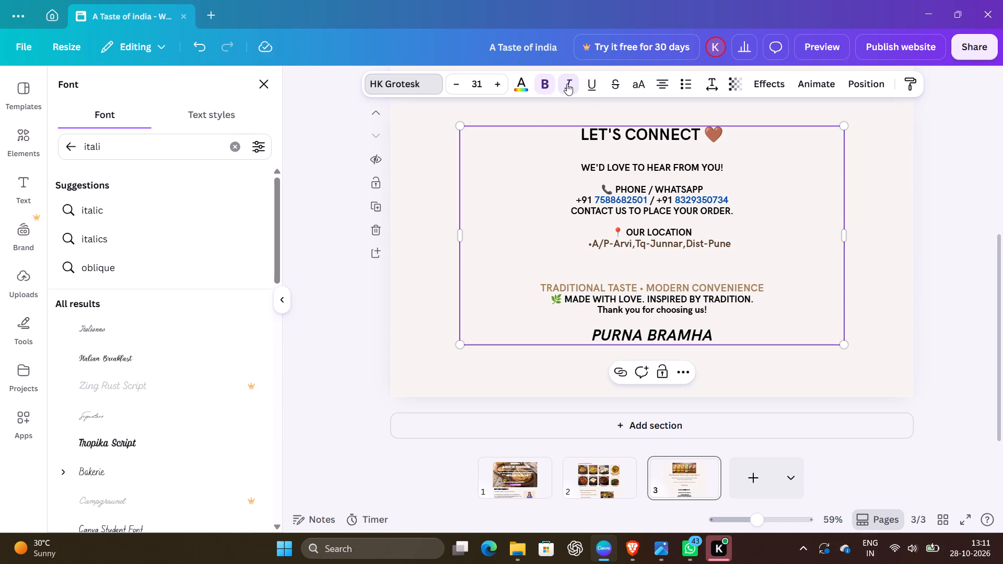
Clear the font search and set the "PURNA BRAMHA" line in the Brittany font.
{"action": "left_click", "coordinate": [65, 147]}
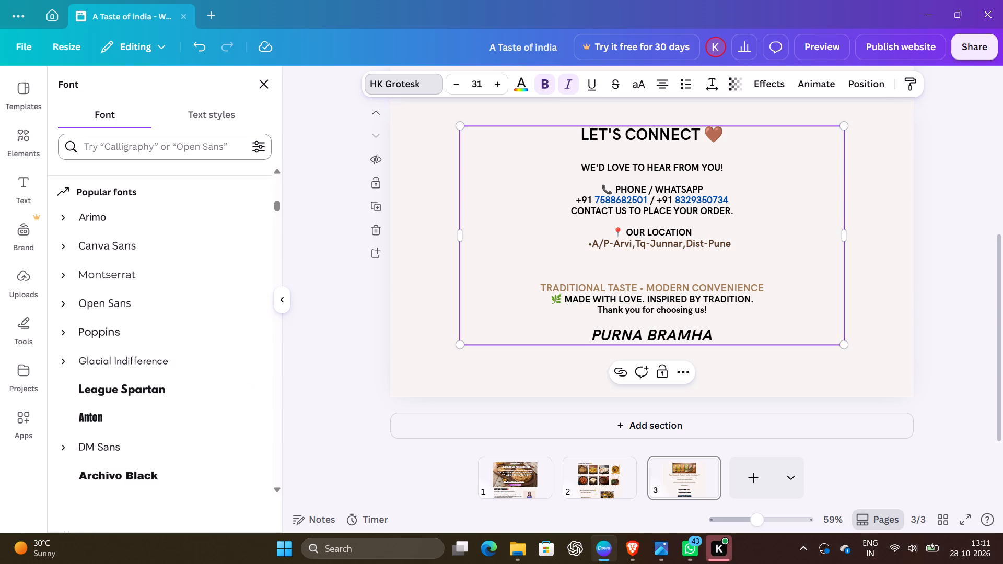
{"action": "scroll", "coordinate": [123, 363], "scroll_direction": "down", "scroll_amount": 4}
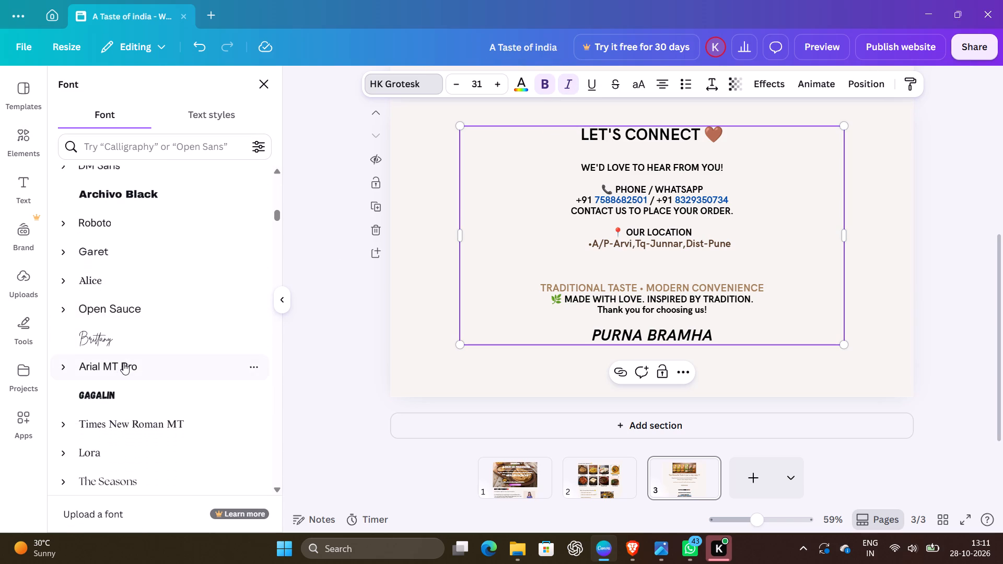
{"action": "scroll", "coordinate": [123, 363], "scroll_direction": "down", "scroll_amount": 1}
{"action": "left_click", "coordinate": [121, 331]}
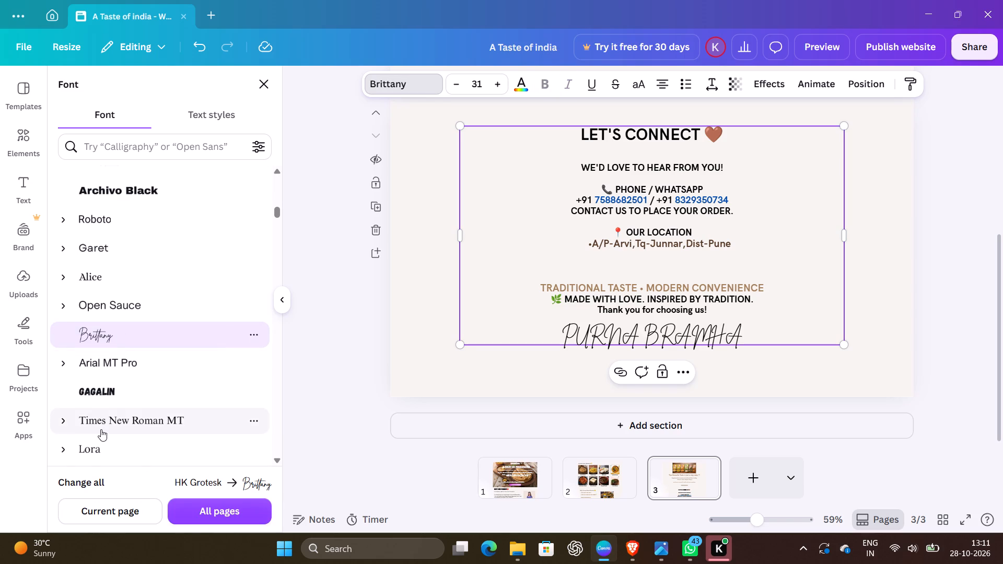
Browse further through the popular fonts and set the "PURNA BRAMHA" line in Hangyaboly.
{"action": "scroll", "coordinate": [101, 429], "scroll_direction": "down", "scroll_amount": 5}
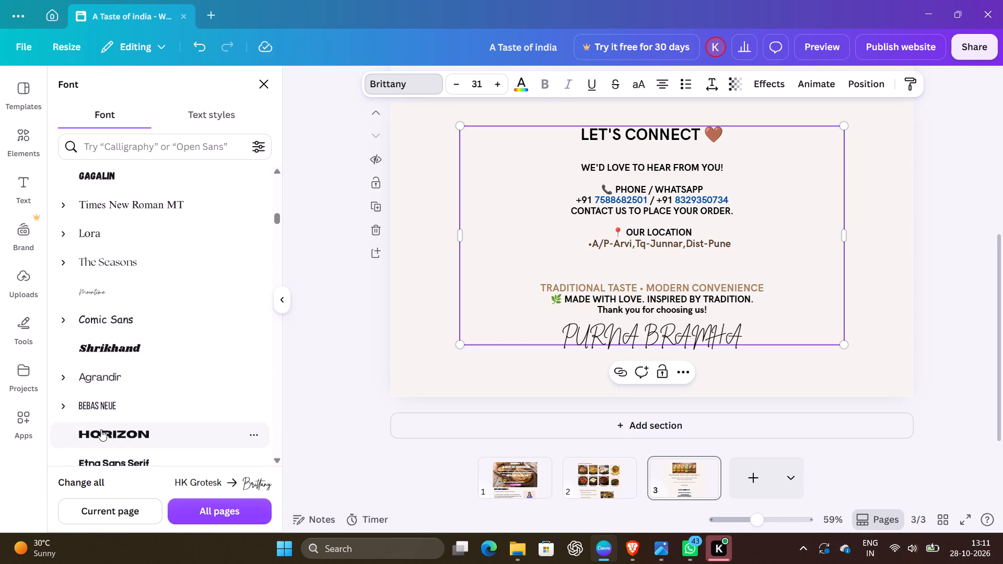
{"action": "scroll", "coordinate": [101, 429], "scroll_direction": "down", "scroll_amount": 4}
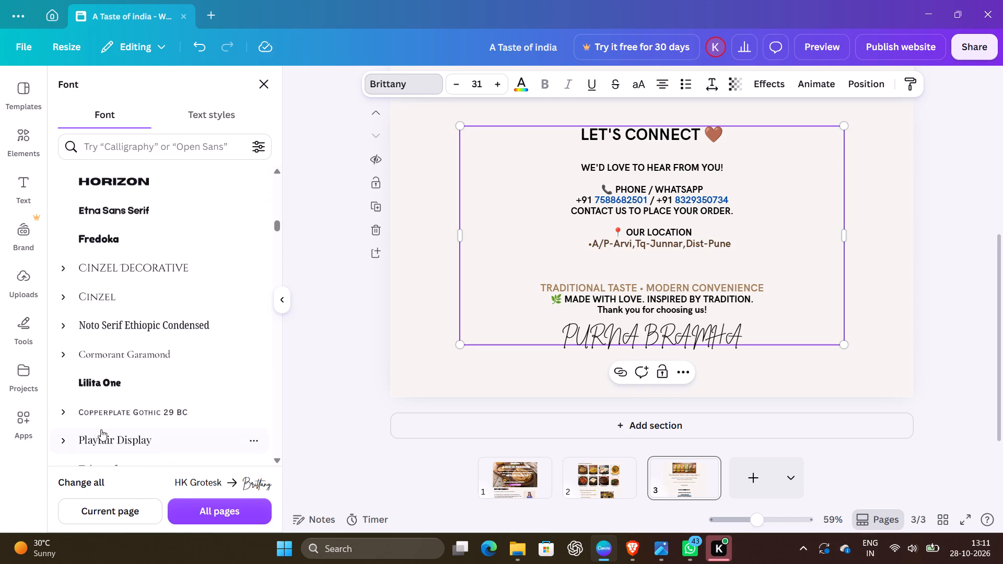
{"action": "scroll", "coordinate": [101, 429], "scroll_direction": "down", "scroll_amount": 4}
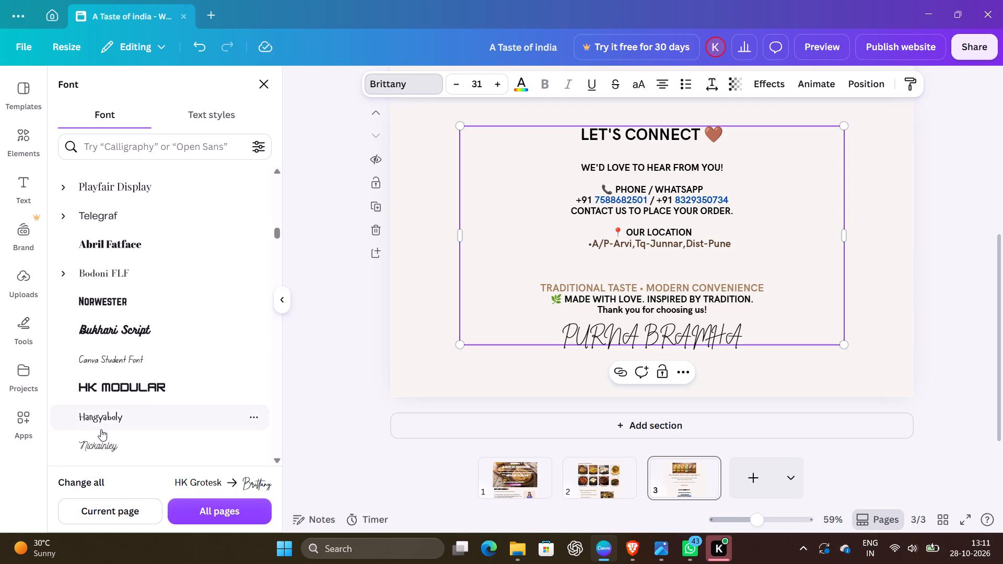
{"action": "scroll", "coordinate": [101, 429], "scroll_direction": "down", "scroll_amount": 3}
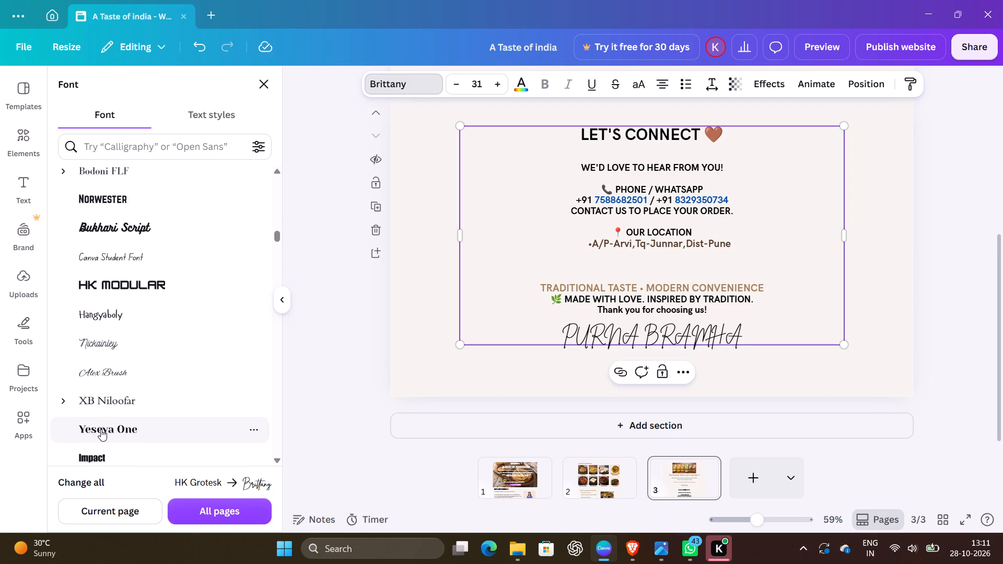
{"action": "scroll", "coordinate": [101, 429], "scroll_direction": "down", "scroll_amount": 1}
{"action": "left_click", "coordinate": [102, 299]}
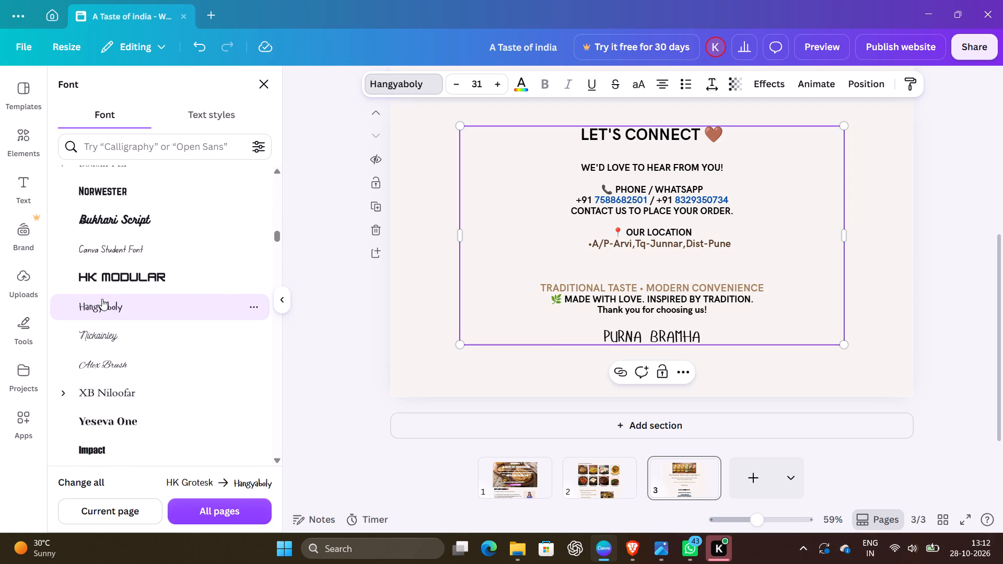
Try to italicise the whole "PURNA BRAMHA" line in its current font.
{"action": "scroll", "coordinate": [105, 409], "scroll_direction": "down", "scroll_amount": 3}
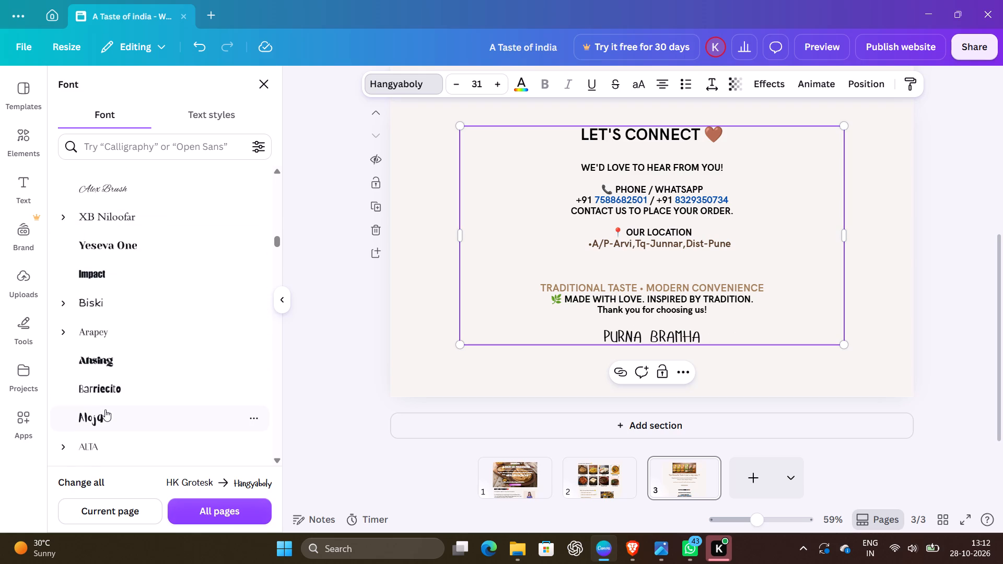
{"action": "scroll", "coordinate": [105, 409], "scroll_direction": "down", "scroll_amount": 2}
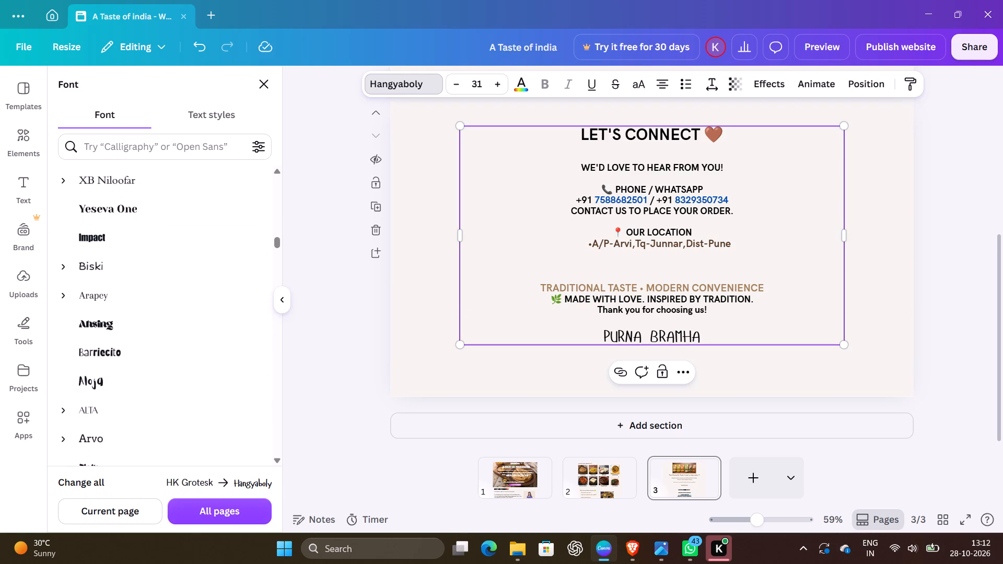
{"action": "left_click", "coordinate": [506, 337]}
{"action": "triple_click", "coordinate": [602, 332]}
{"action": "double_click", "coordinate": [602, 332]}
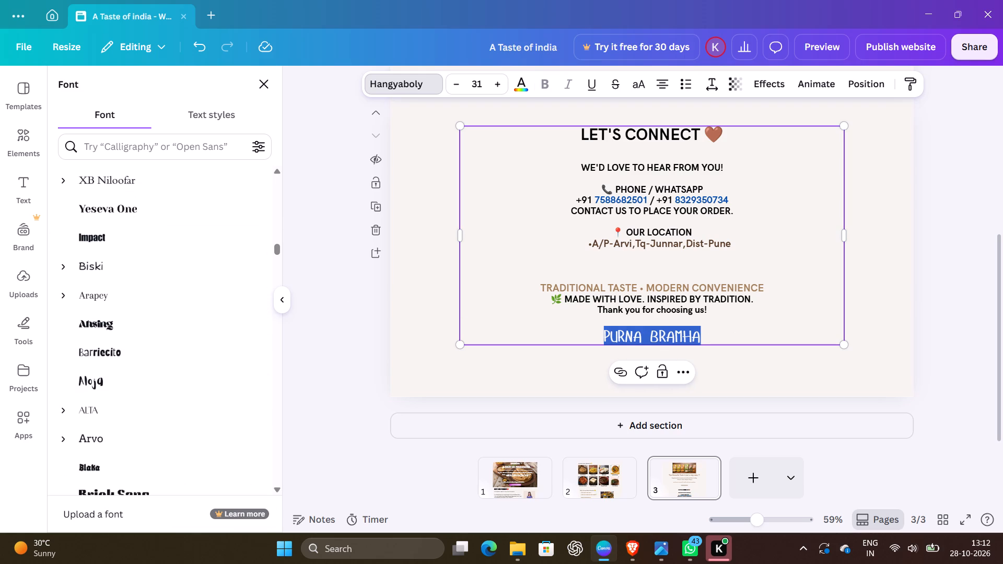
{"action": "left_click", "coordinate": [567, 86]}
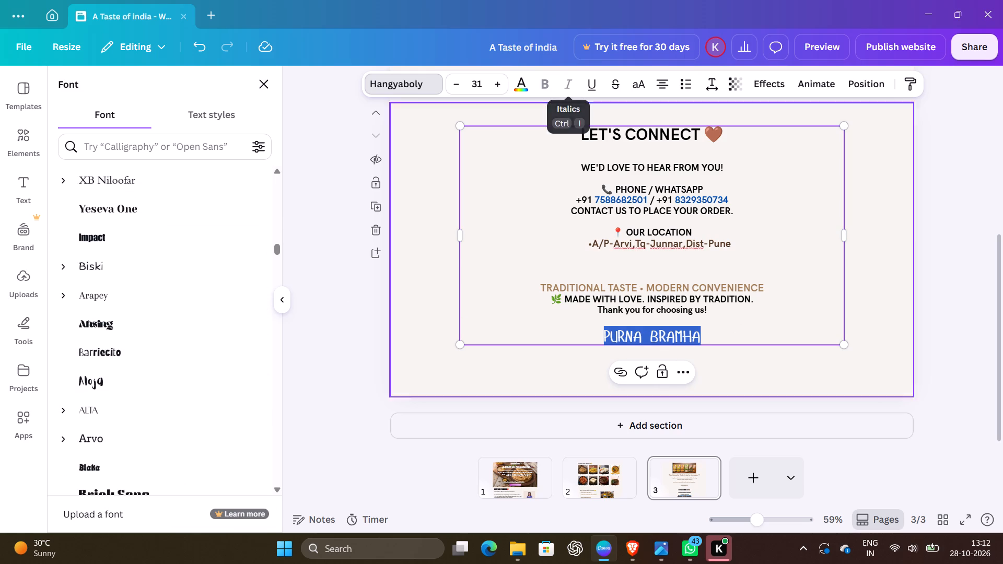
Change the font of the "PURNA BRAMHA" line to Garamond.
{"action": "scroll", "coordinate": [136, 434], "scroll_direction": "down", "scroll_amount": 6}
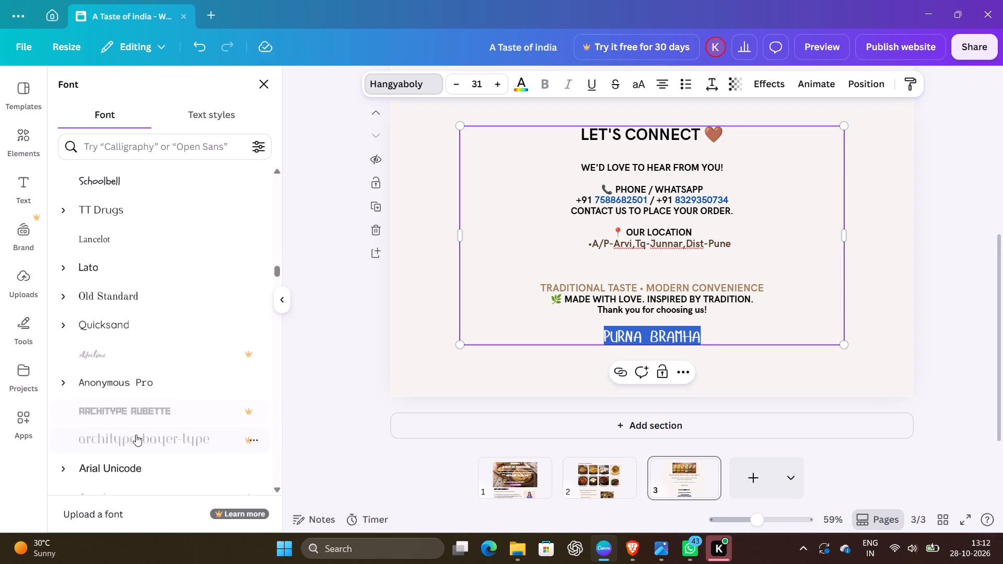
{"action": "scroll", "coordinate": [136, 434], "scroll_direction": "down", "scroll_amount": 6}
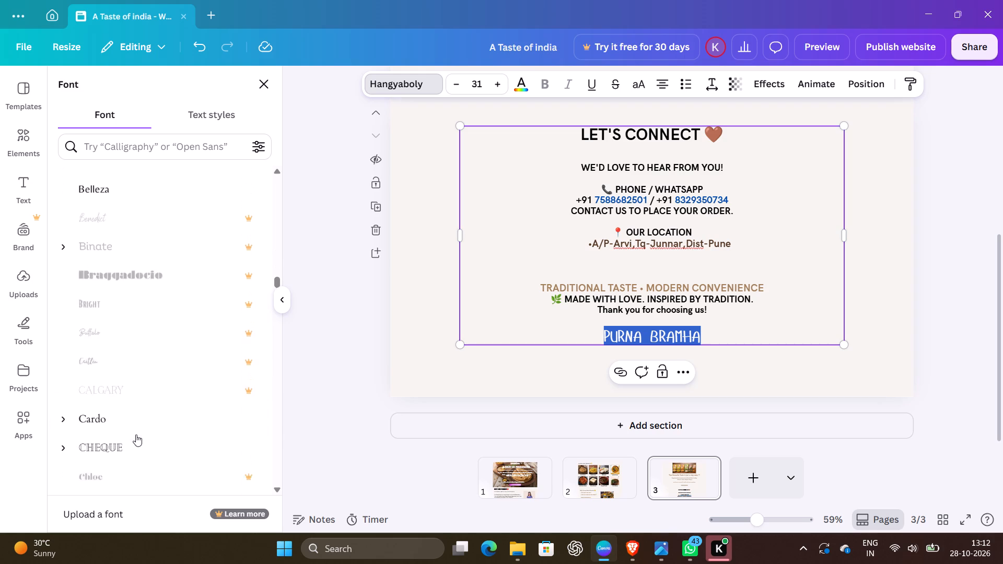
{"action": "scroll", "coordinate": [136, 434], "scroll_direction": "down", "scroll_amount": 5}
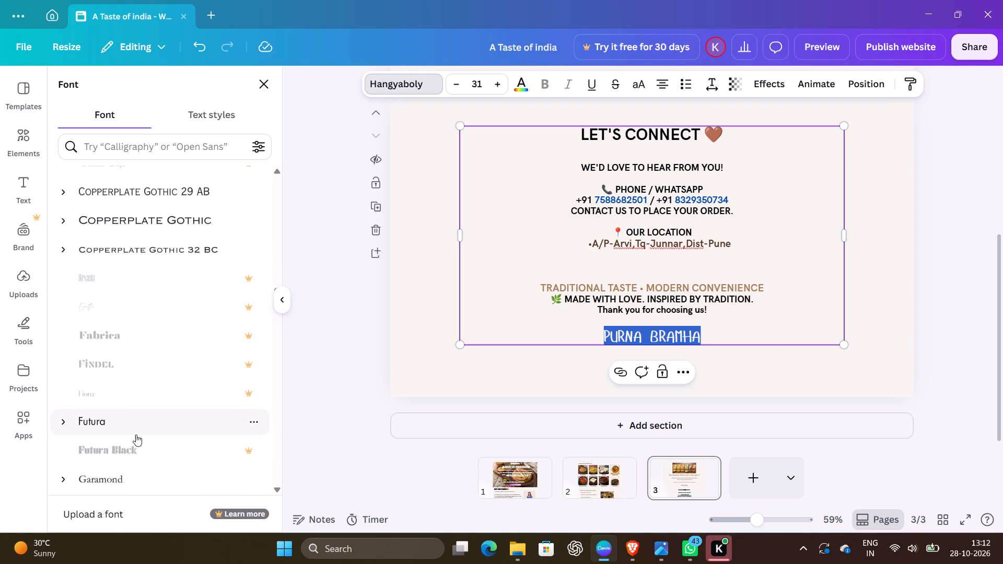
{"action": "scroll", "coordinate": [136, 434], "scroll_direction": "down", "scroll_amount": 3}
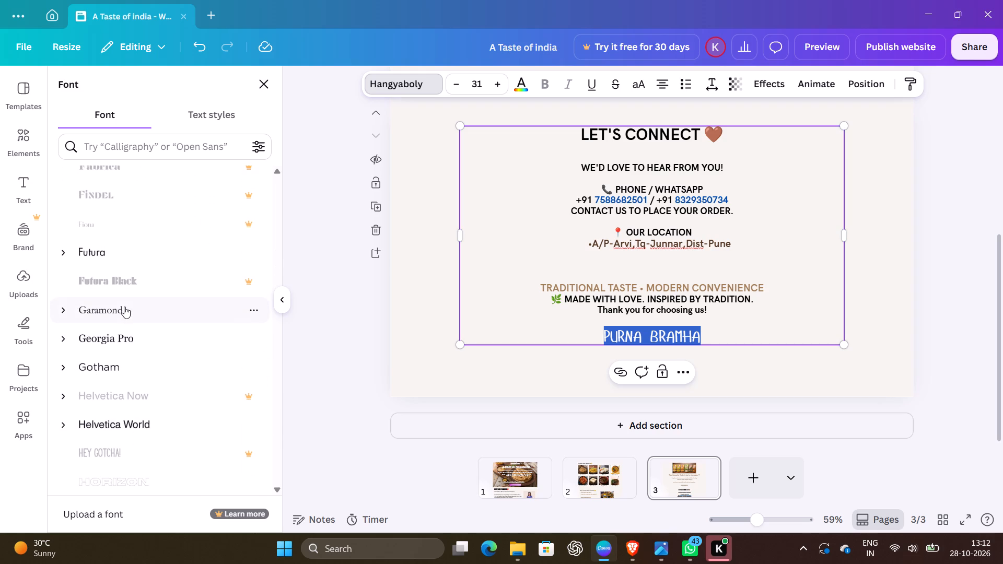
{"action": "left_click", "coordinate": [124, 307]}
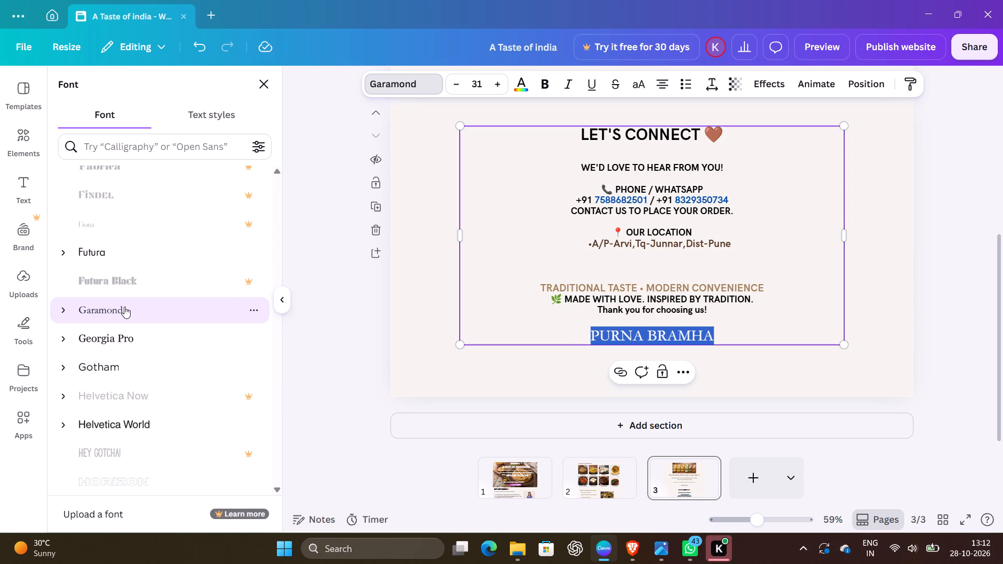
{"action": "left_click", "coordinate": [364, 387]}
{"action": "left_click", "coordinate": [364, 387]}
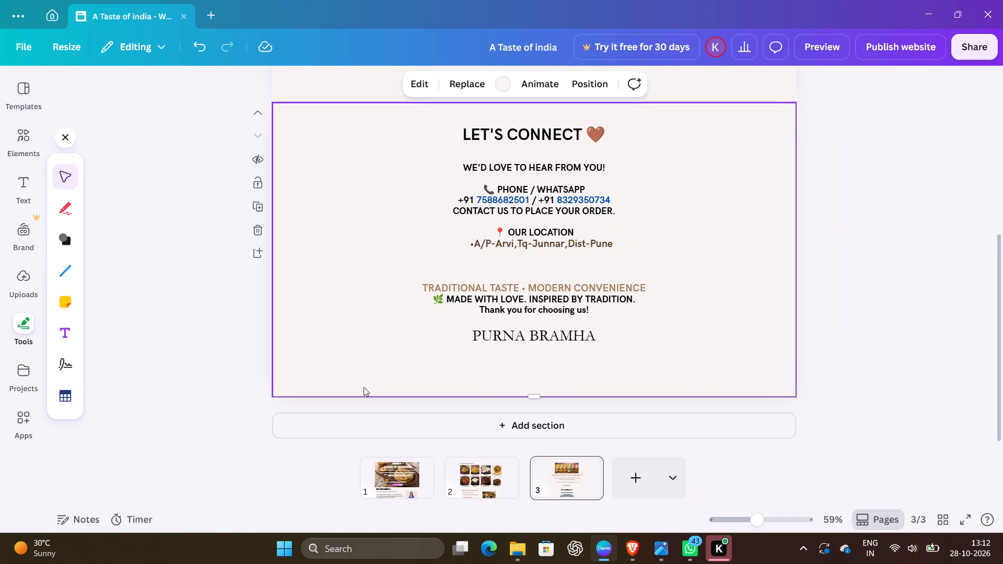
Make the whole "PURNA BRAMHA" line bold and italic.
{"action": "triple_click", "coordinate": [473, 340]}
{"action": "double_click", "coordinate": [473, 340]}
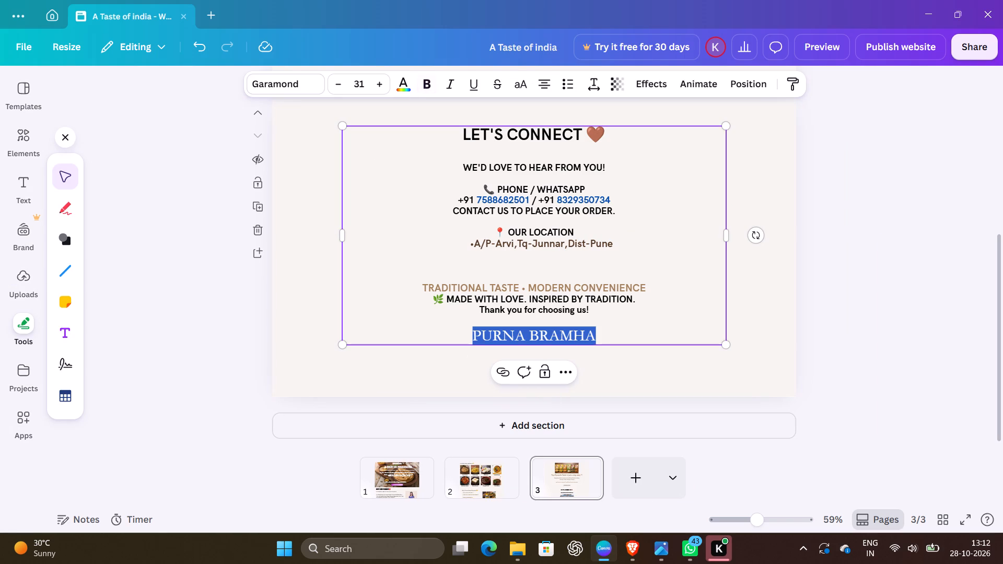
{"action": "left_click", "coordinate": [432, 89]}
{"action": "left_click", "coordinate": [458, 86]}
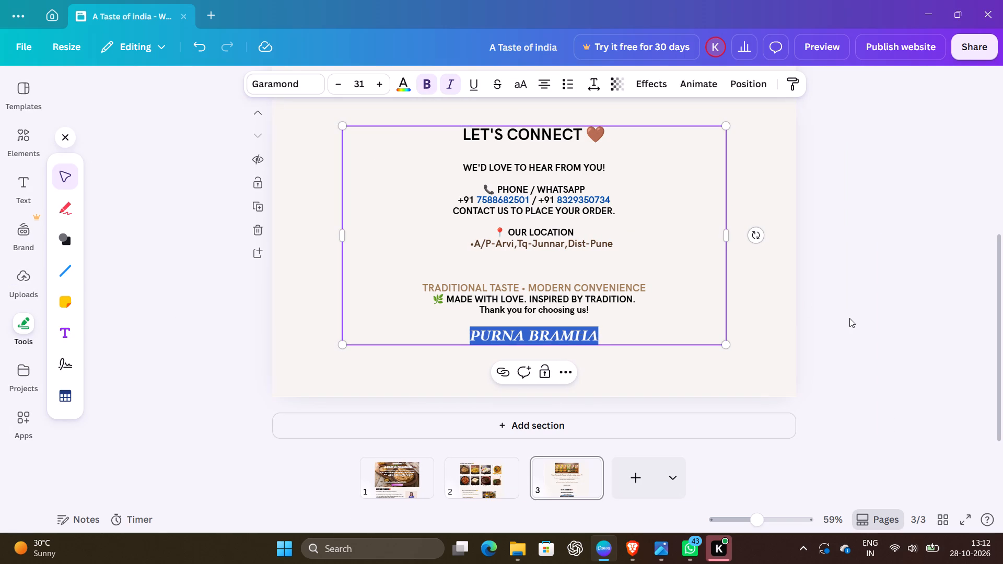
{"action": "left_click", "coordinate": [850, 317]}
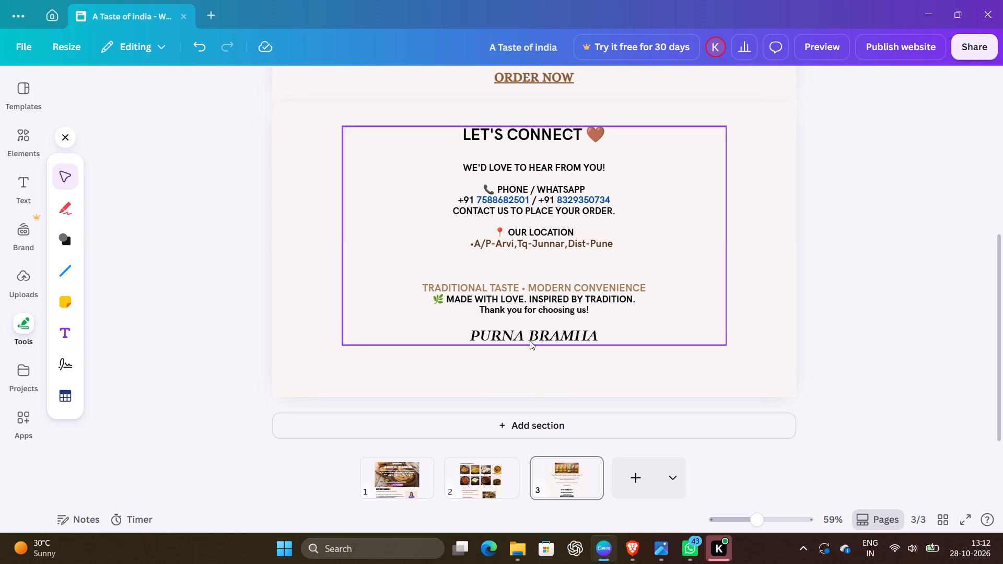
Increase the font size of the "PURNA BRAMHA" line to 35.
{"action": "left_click", "coordinate": [530, 340]}
{"action": "double_click", "coordinate": [532, 336]}
{"action": "triple_click", "coordinate": [532, 336]}
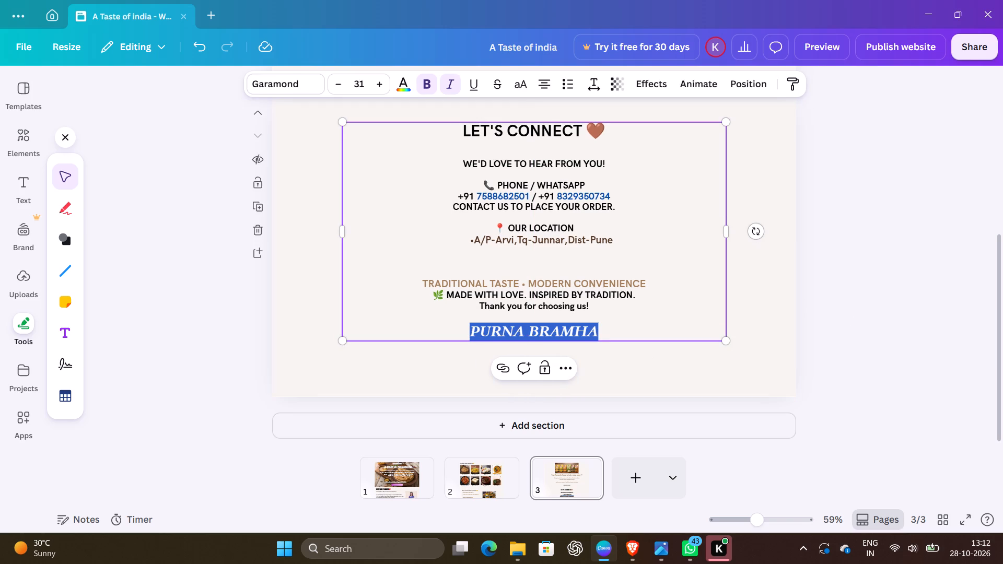
{"action": "left_click", "coordinate": [532, 336]}
{"action": "triple_click", "coordinate": [369, 84]}
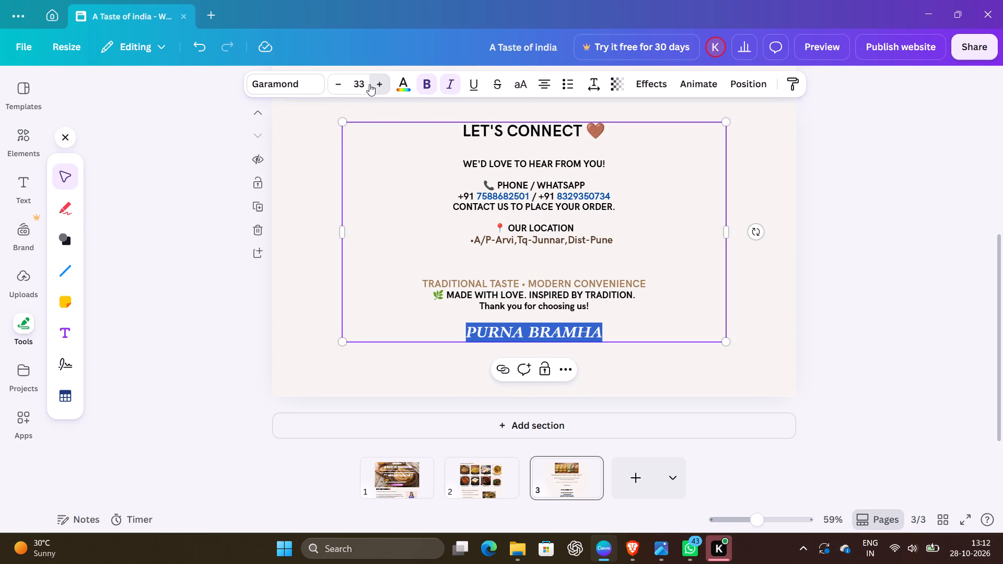
{"action": "left_click", "coordinate": [369, 84]}
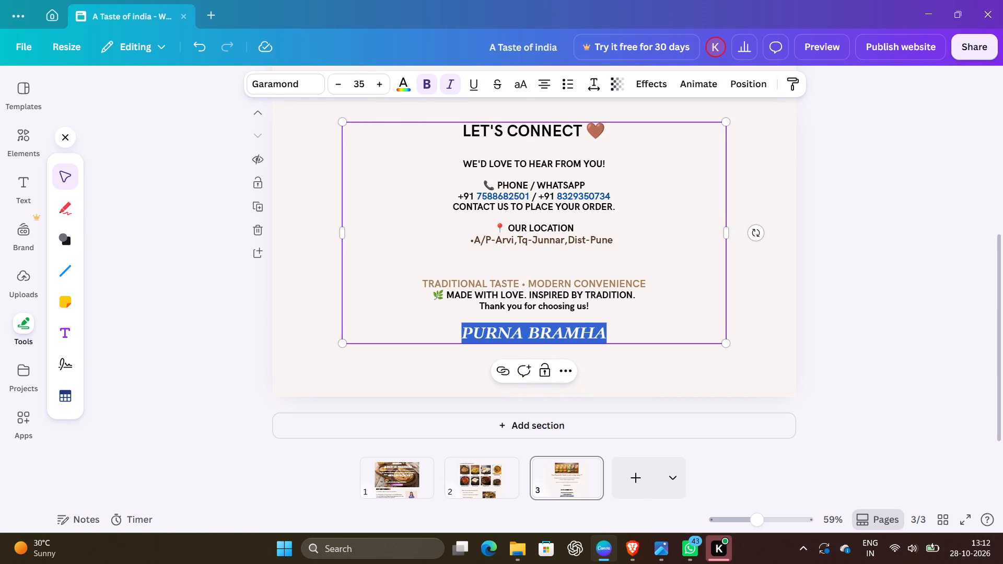
Increase the font size of the "Thank you for choosing us!" line to 20.
{"action": "triple_click", "coordinate": [477, 302]}
{"action": "left_click", "coordinate": [477, 302]}
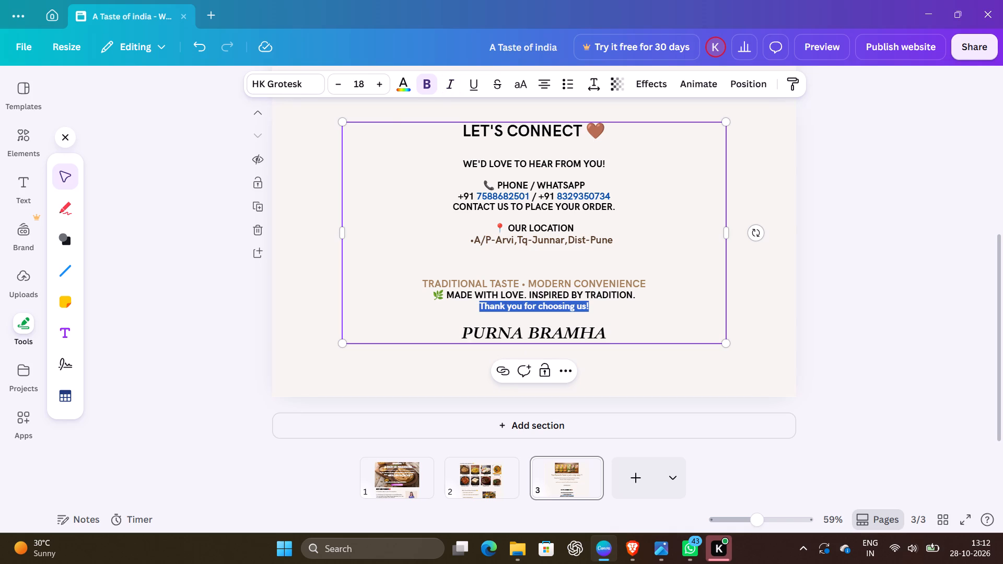
{"action": "left_click", "coordinate": [382, 86]}
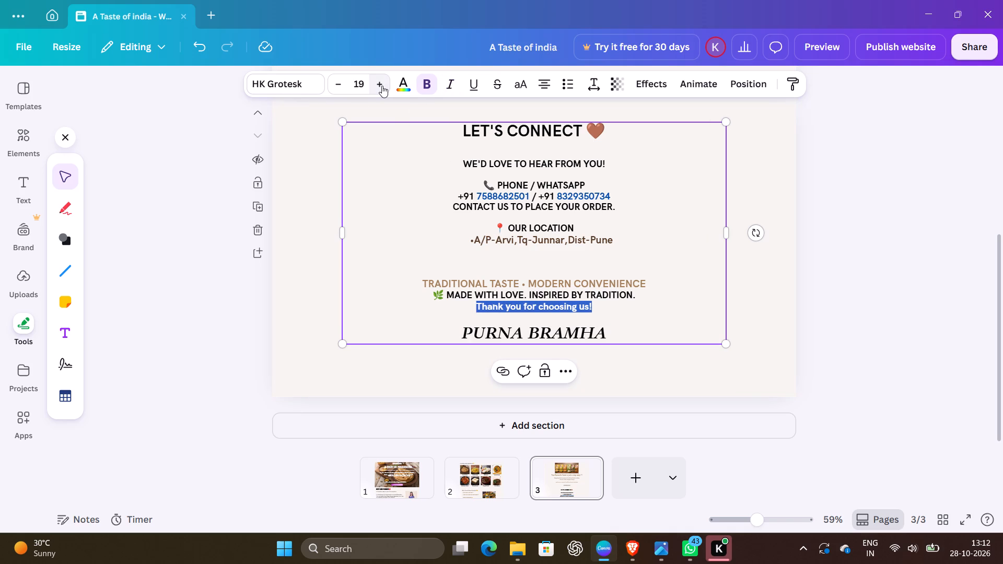
{"action": "left_click", "coordinate": [382, 86]}
Insert a blank line between "MADE WITH LOVE. INSPIRED BY TRADITION." and "Thank you for choosing us!".
{"action": "left_click", "coordinate": [641, 301]}
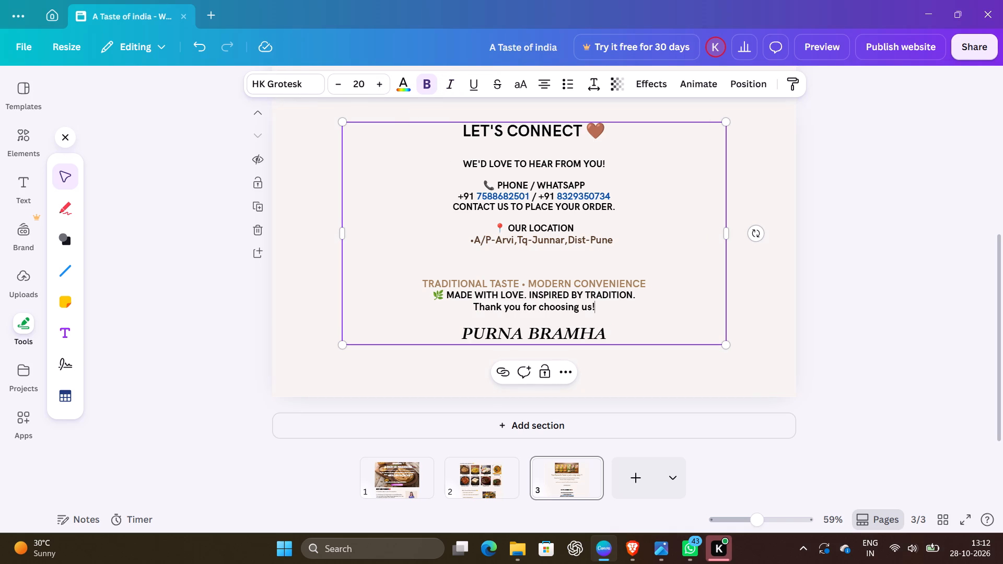
{"action": "left_click", "coordinate": [638, 297]}
{"action": "key", "text": "Return"}
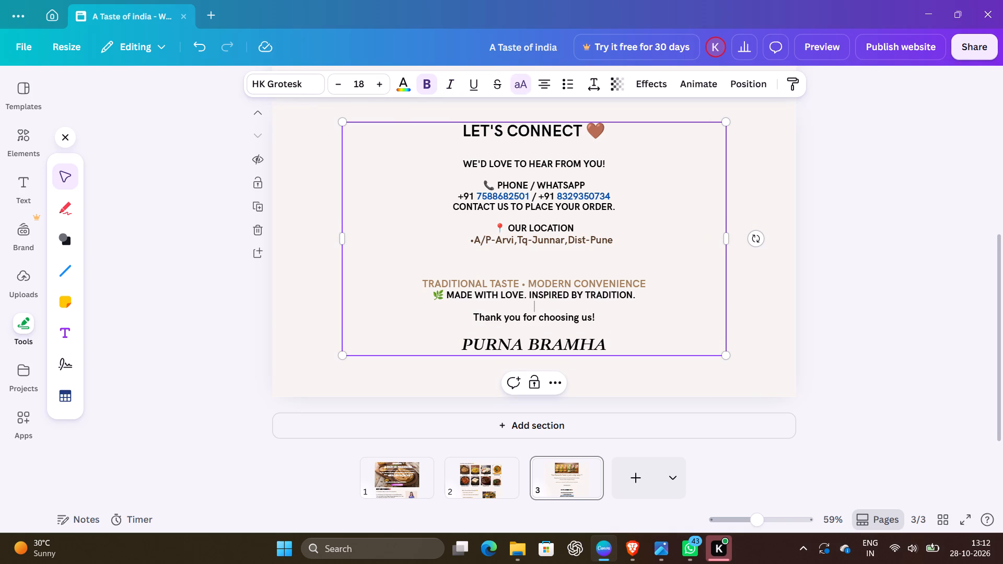
{"action": "left_click", "coordinate": [925, 357]}
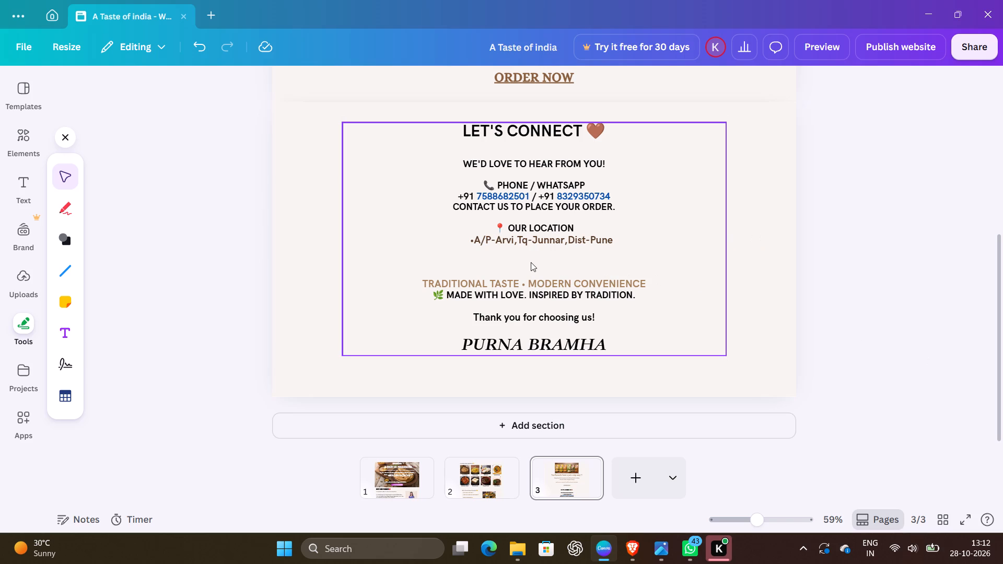
Draw a horizontal divider line about 1,001 long between the location and "TRADITIONAL TASTE" lines, spanning the text box's full width.
{"action": "left_click", "coordinate": [72, 270]}
{"action": "left_click", "coordinate": [100, 253]}
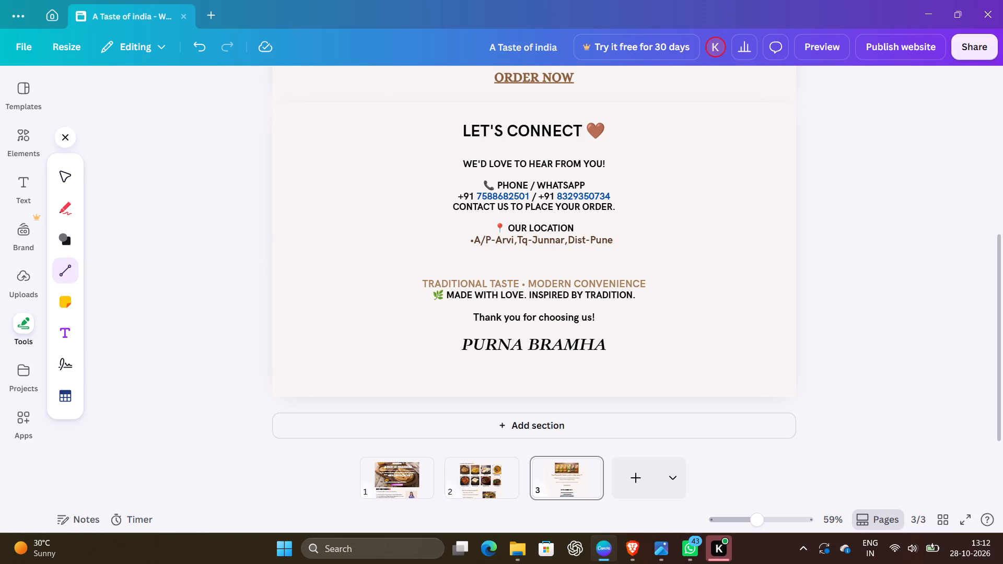
{"action": "left_click_drag", "start_coordinate": [368, 262], "coordinate": [700, 259]}
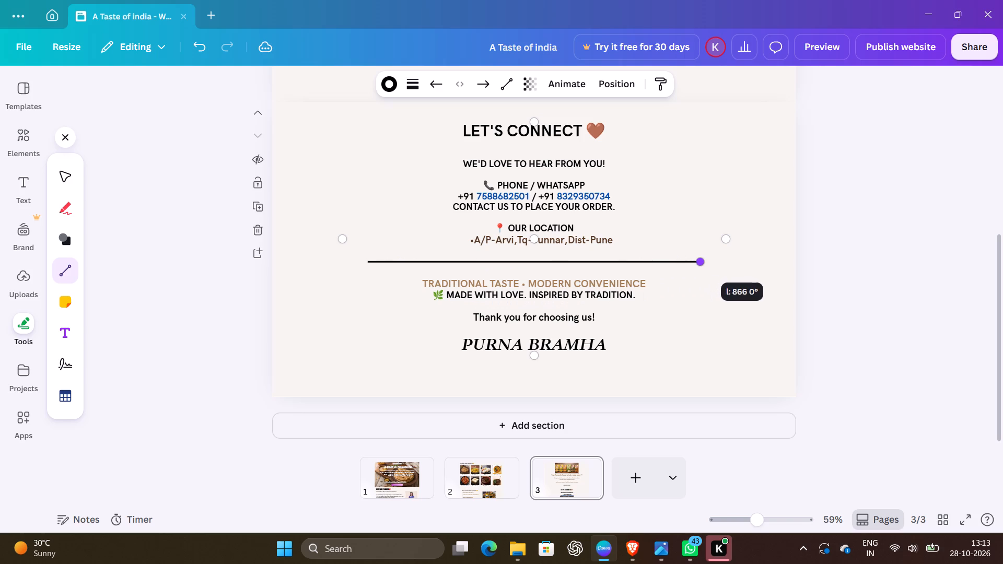
{"action": "left_click_drag", "start_coordinate": [700, 259], "coordinate": [725, 262]}
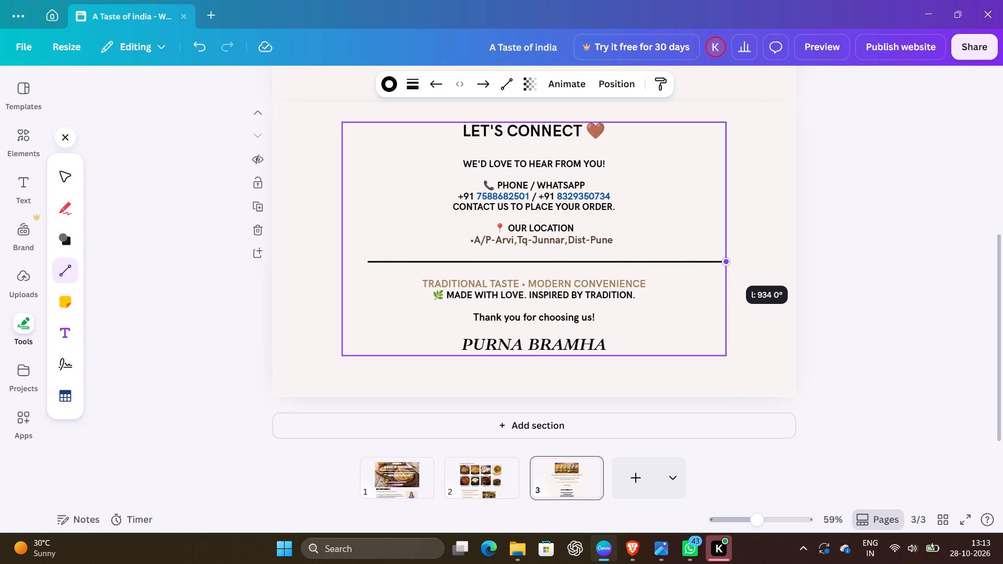
{"action": "left_click_drag", "start_coordinate": [725, 262], "coordinate": [726, 261]}
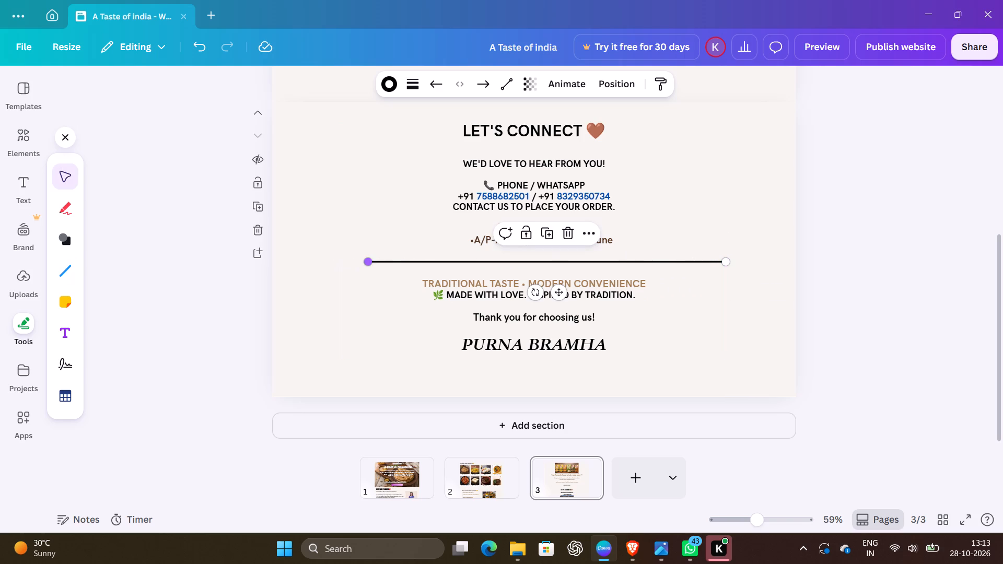
{"action": "left_click_drag", "start_coordinate": [369, 262], "coordinate": [341, 265]}
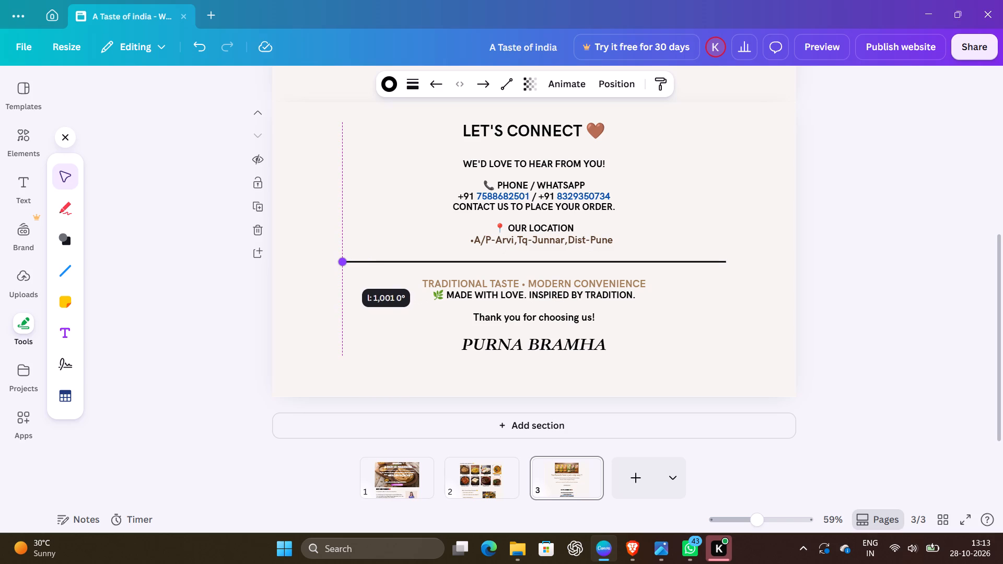
Adjust the divider line's ends, keeping it horizontal and stopping its right end just inside the text box's edge.
{"action": "left_click_drag", "start_coordinate": [341, 265], "coordinate": [341, 263]}
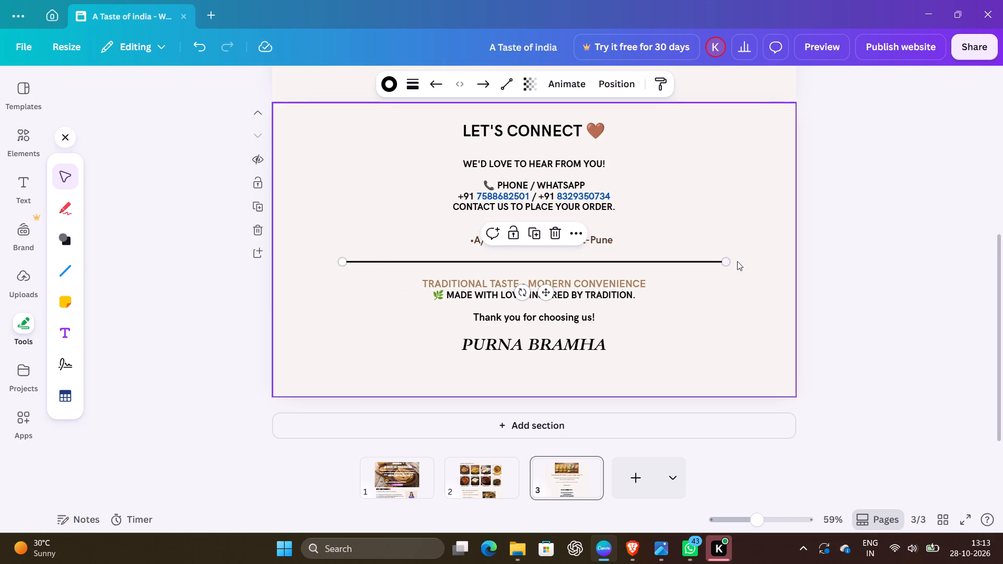
{"action": "left_click_drag", "start_coordinate": [729, 262], "coordinate": [743, 268]}
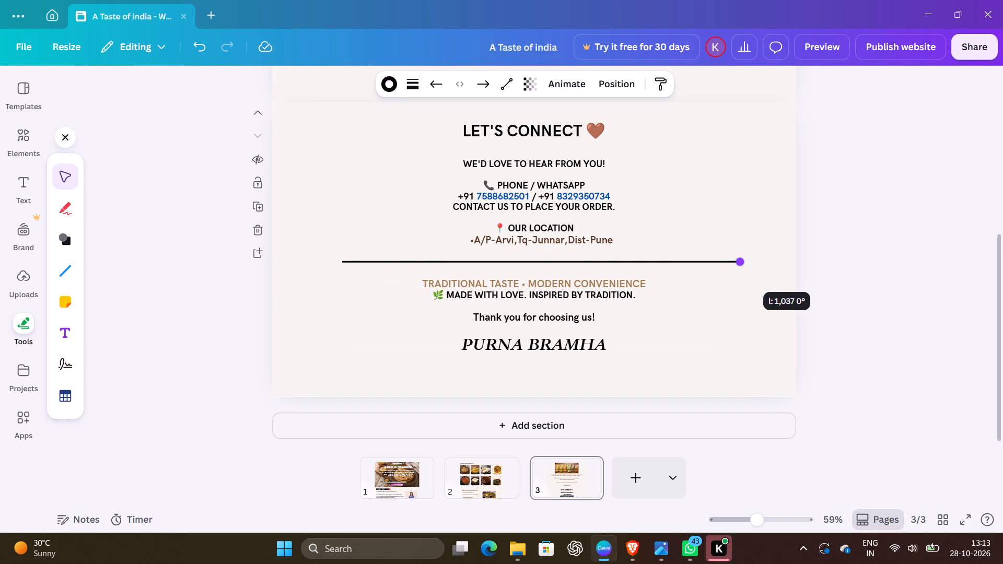
{"action": "left_click_drag", "start_coordinate": [743, 268], "coordinate": [736, 264]}
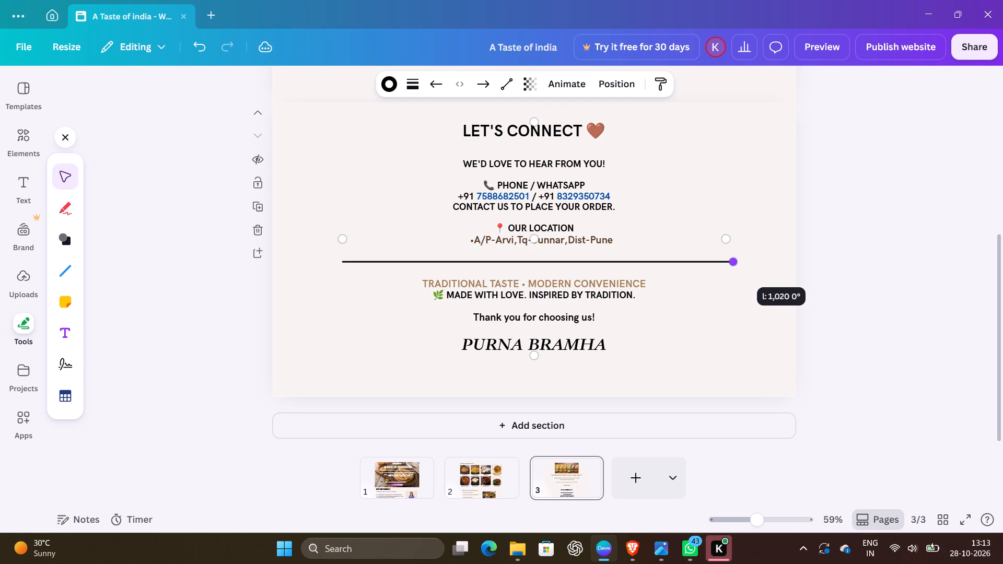
{"action": "left_click_drag", "start_coordinate": [736, 264], "coordinate": [730, 262]}
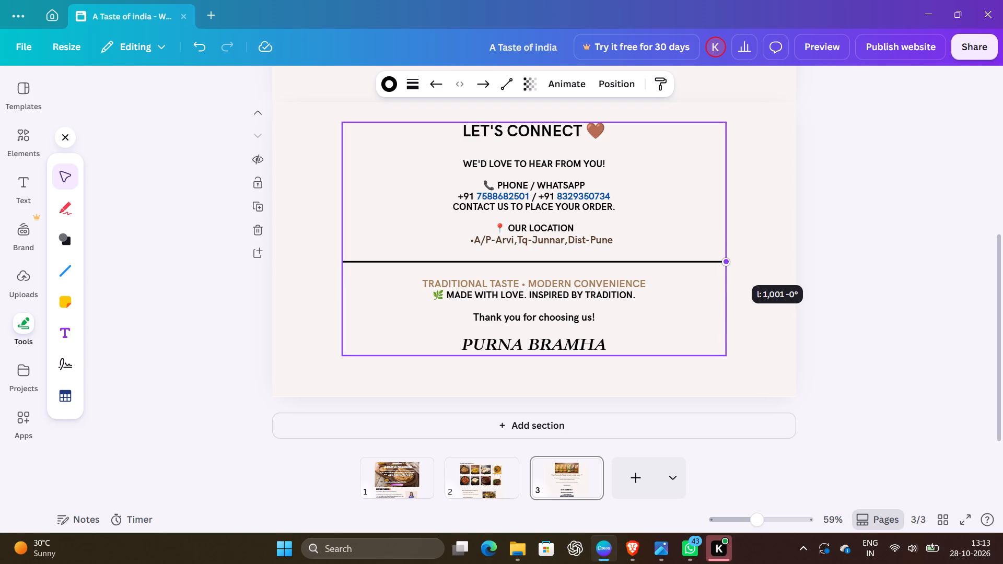
{"action": "left_click_drag", "start_coordinate": [730, 262], "coordinate": [723, 256]}
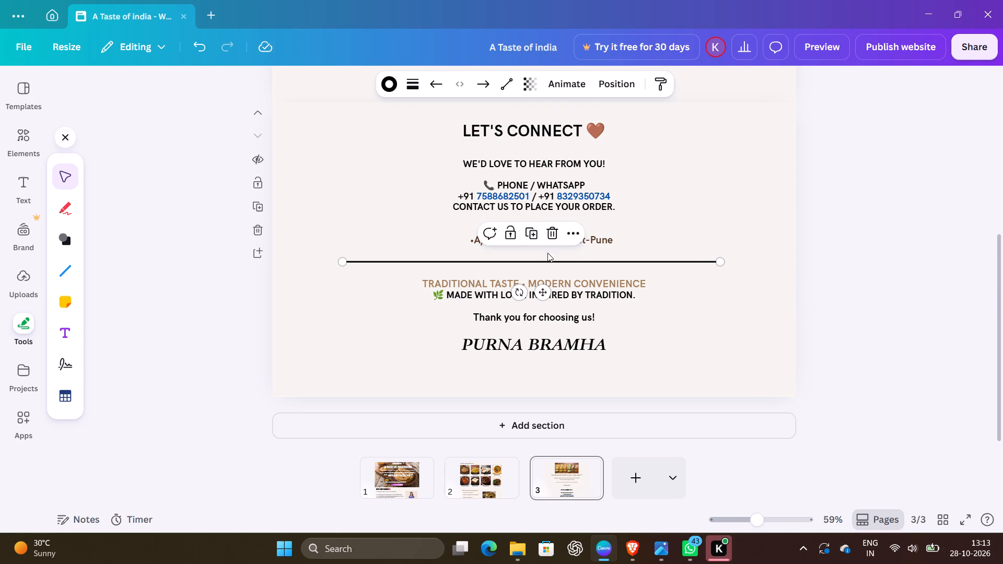
Recolour the divider line below the location line from black to the golden-brown border colour.
{"action": "left_click", "coordinate": [543, 263]}
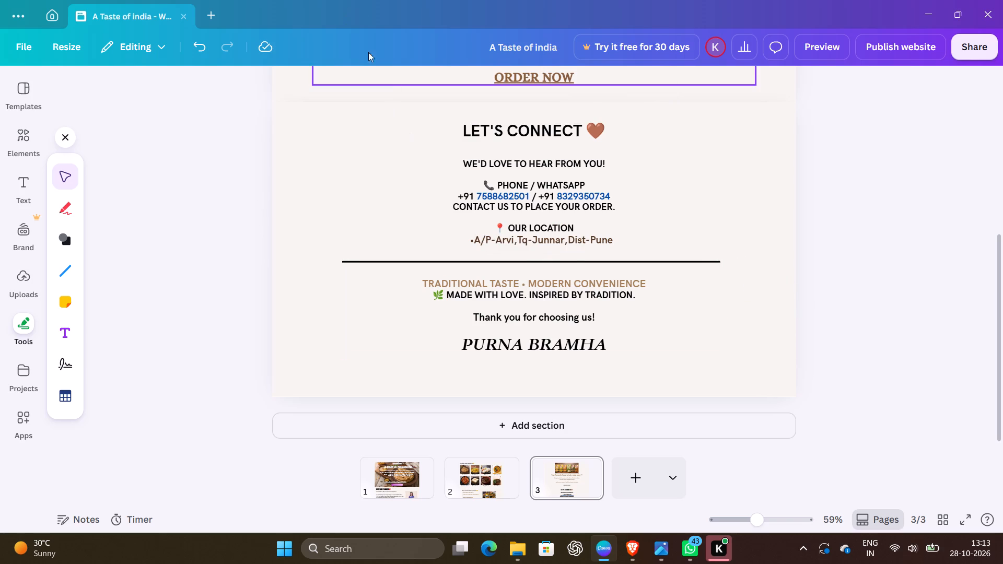
{"action": "left_click", "coordinate": [416, 263]}
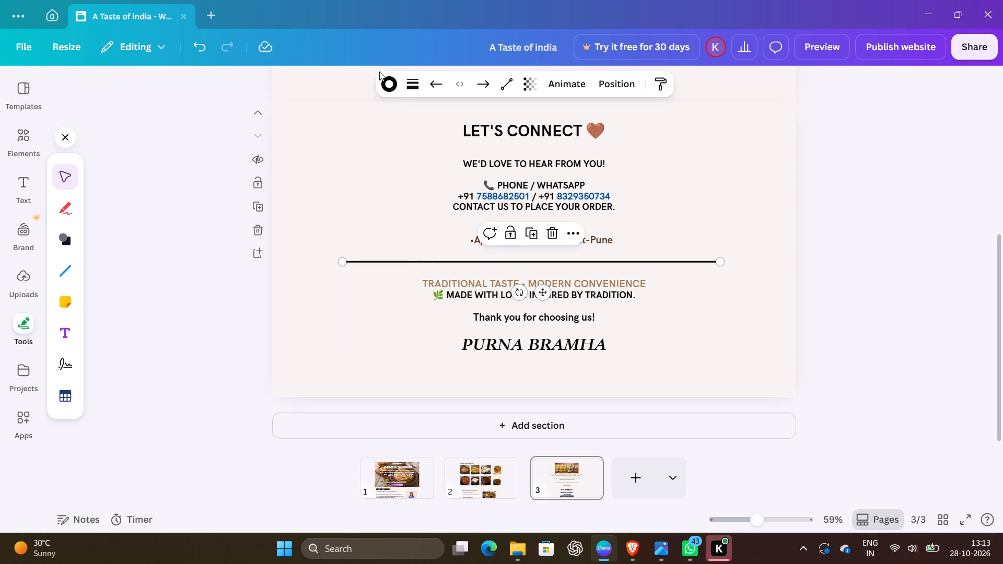
{"action": "left_click", "coordinate": [394, 93]}
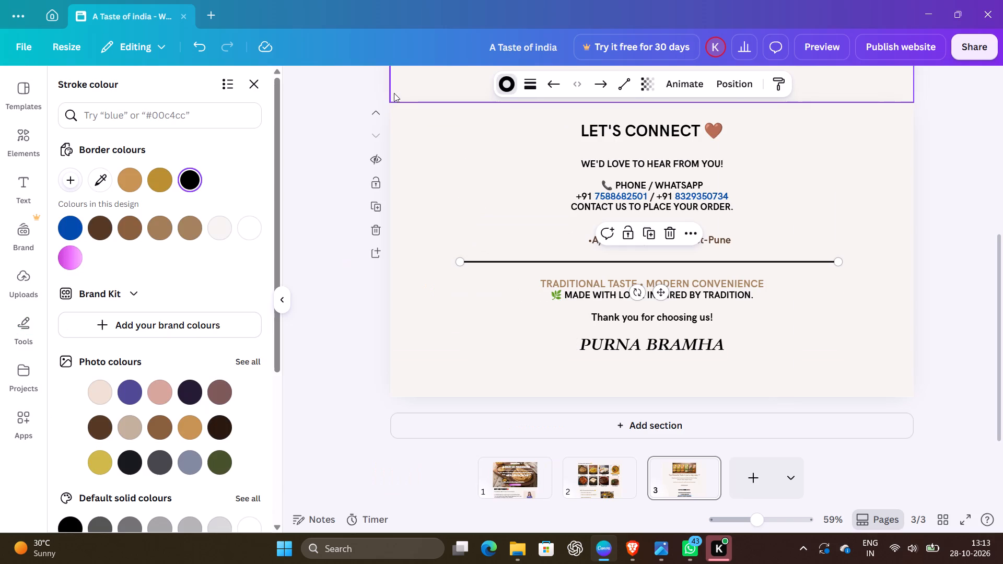
{"action": "left_click", "coordinate": [155, 175]}
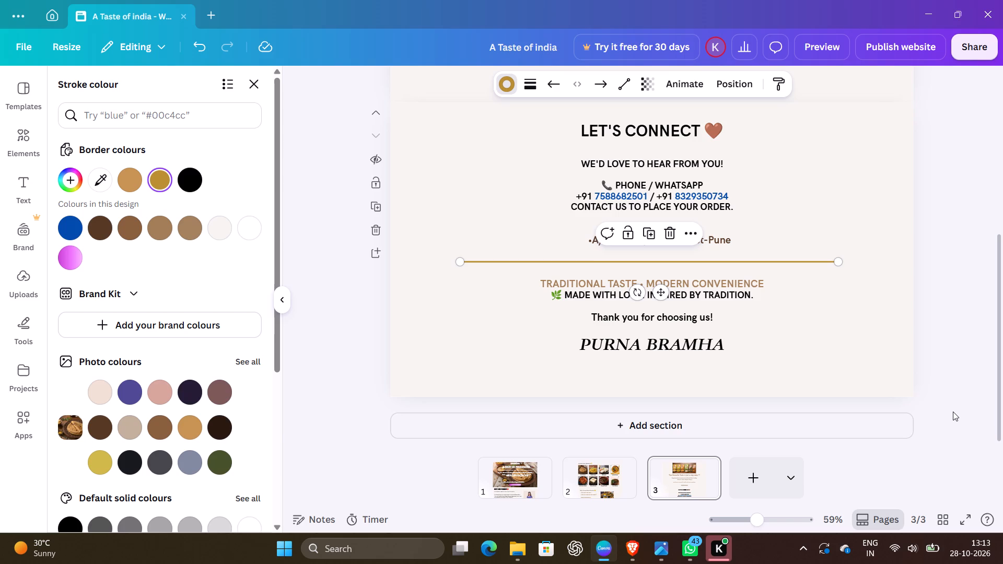
{"action": "left_click", "coordinate": [953, 412]}
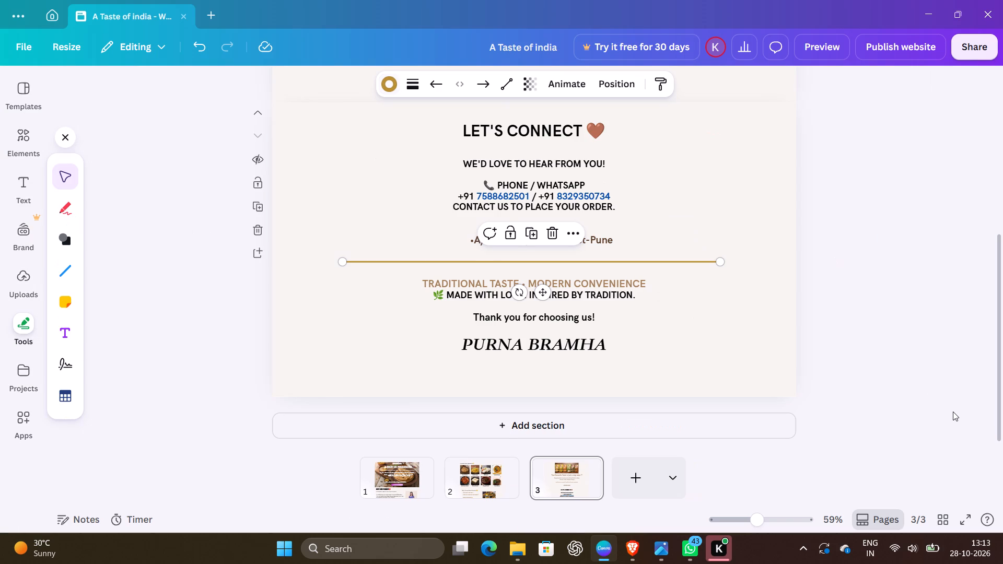
{"action": "left_click", "coordinate": [953, 412]}
Draw a horizontal divider line between "Explore our range of Traditional Food Premixes." and "ORDER NOW", spanning the text box's full width.
{"action": "scroll", "coordinate": [953, 412], "scroll_direction": "up", "scroll_amount": 6}
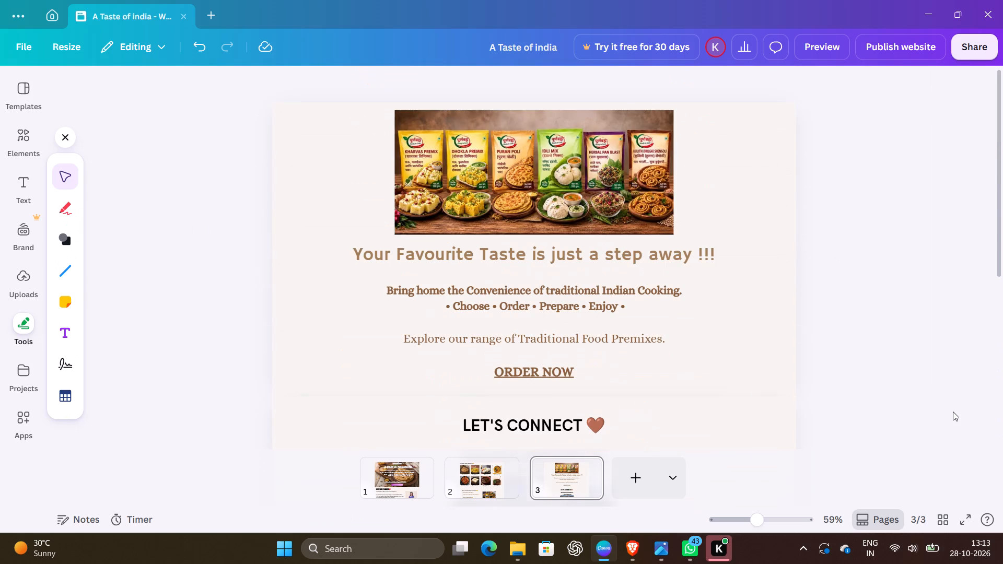
{"action": "scroll", "coordinate": [953, 412], "scroll_direction": "up", "scroll_amount": 4}
{"action": "scroll", "coordinate": [953, 412], "scroll_direction": "down", "scroll_amount": 8}
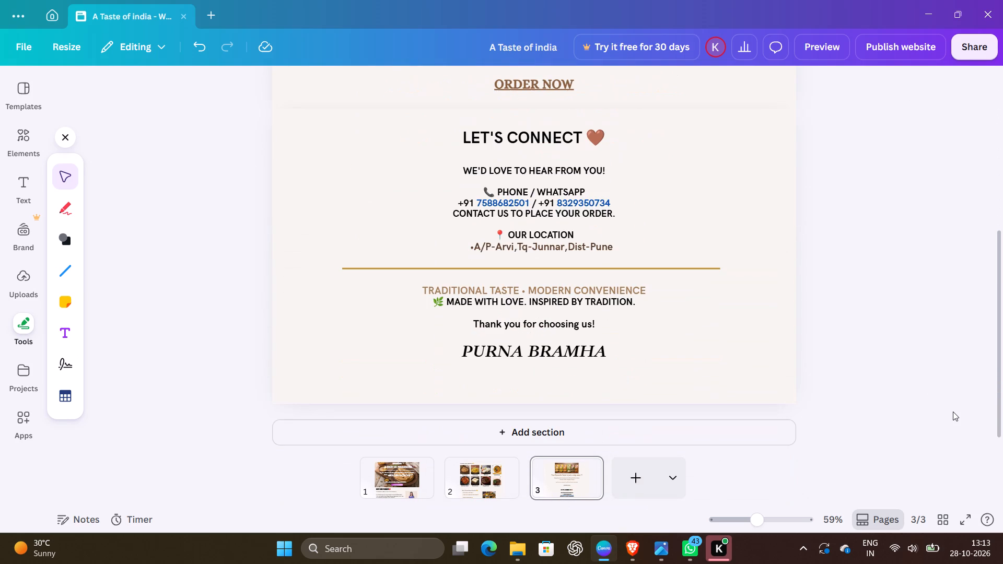
{"action": "scroll", "coordinate": [953, 412], "scroll_direction": "up", "scroll_amount": 3}
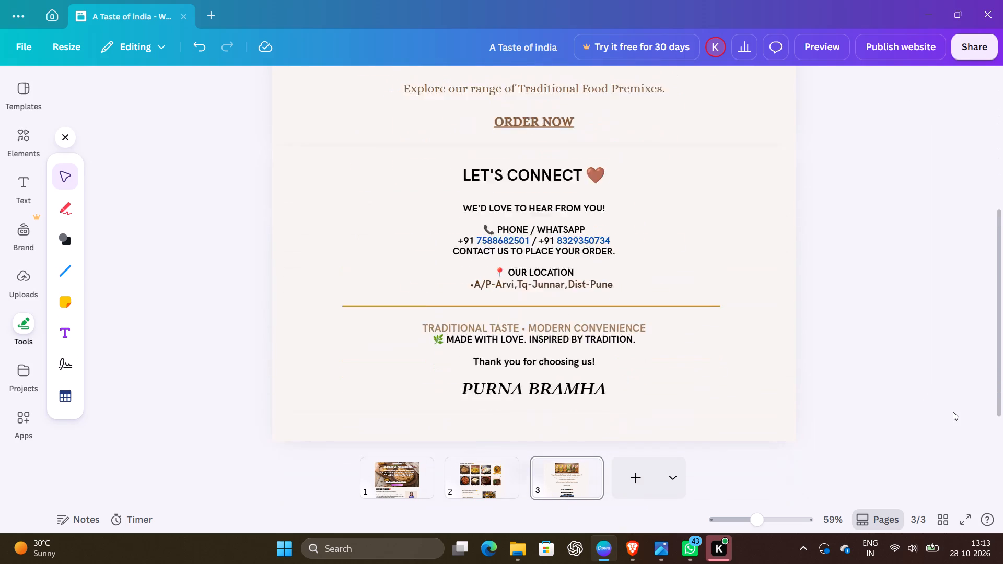
{"action": "scroll", "coordinate": [953, 412], "scroll_direction": "up", "scroll_amount": 2}
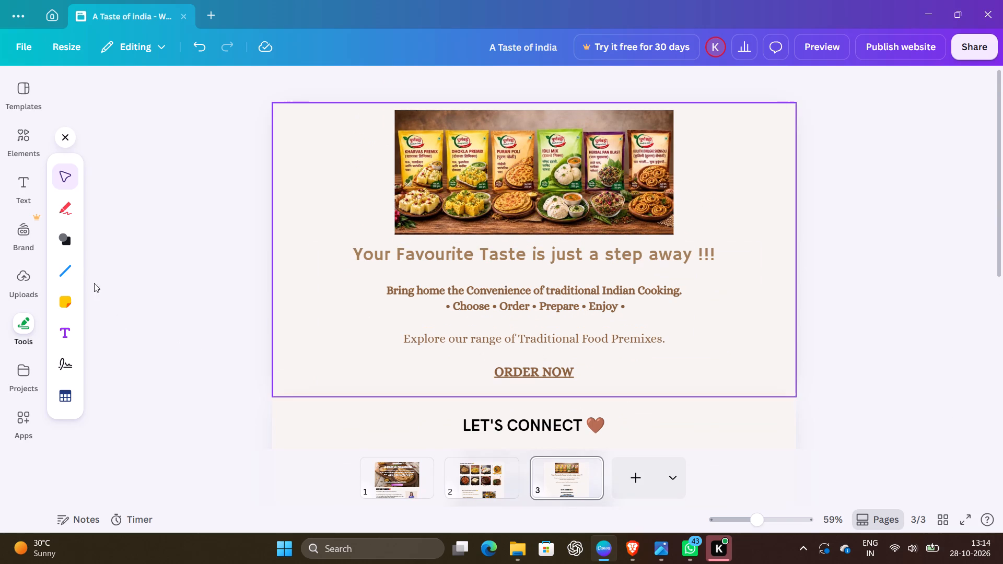
{"action": "left_click", "coordinate": [71, 269]}
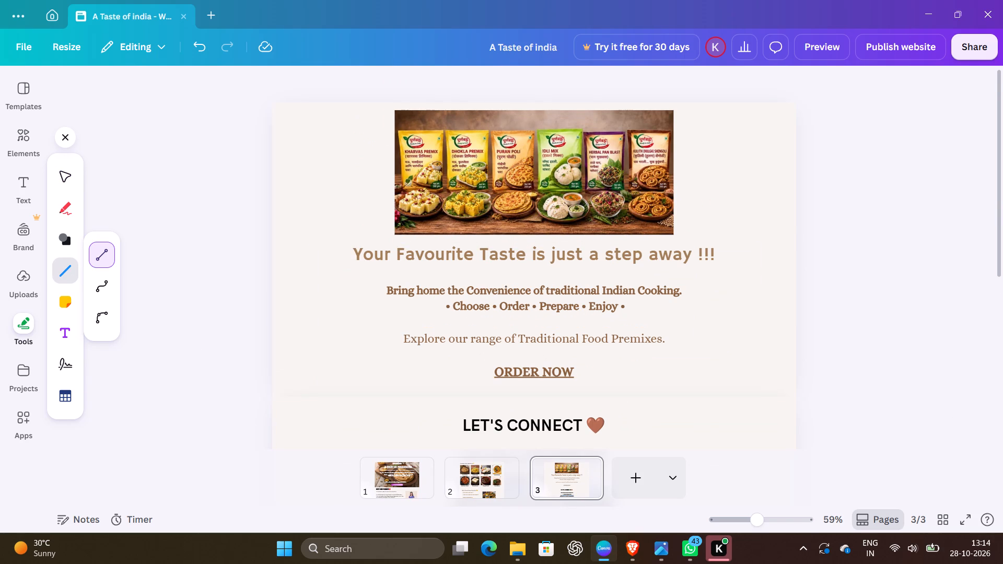
{"action": "left_click_drag", "start_coordinate": [329, 353], "coordinate": [736, 357]}
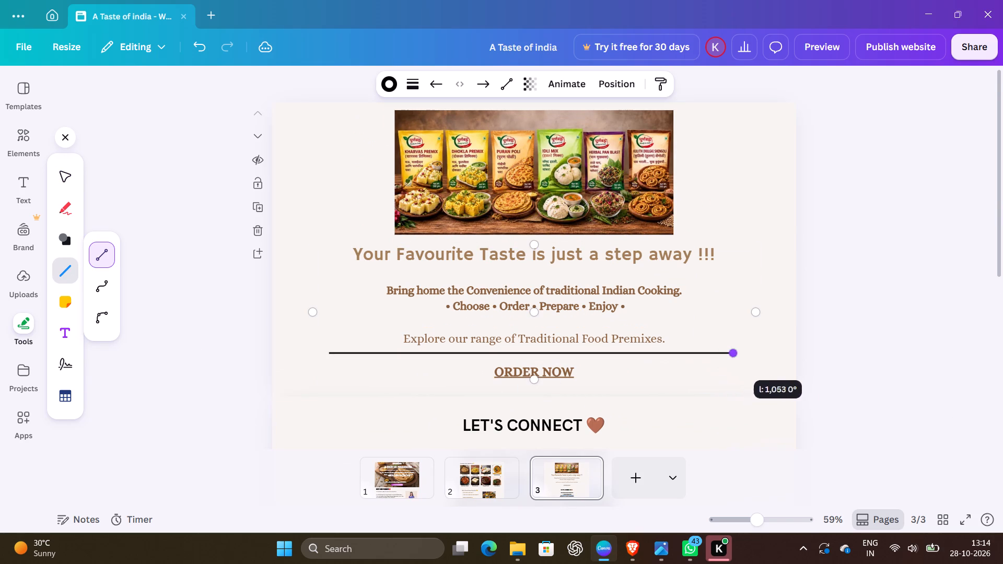
{"action": "left_click_drag", "start_coordinate": [736, 357], "coordinate": [751, 349]}
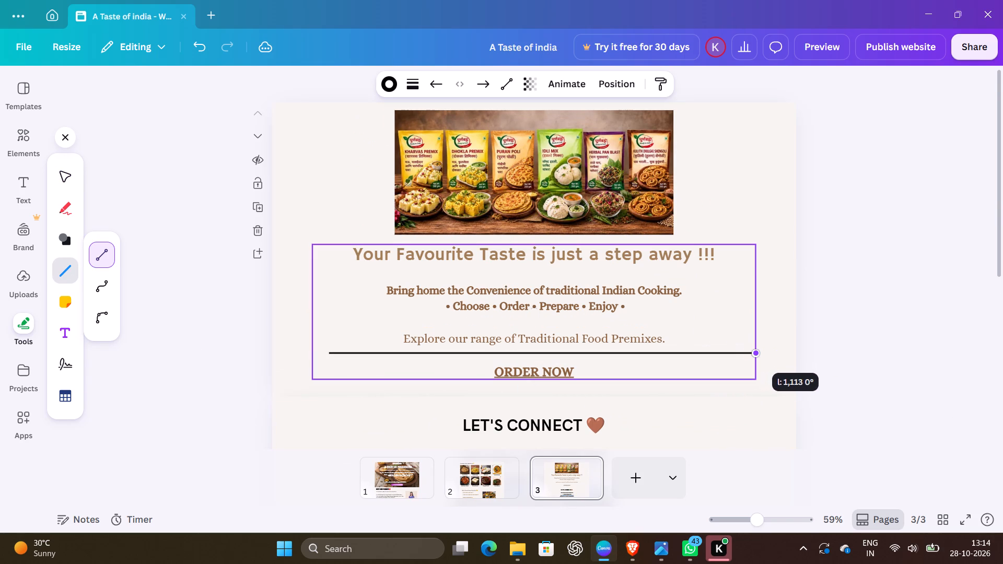
{"action": "left_click_drag", "start_coordinate": [751, 349], "coordinate": [751, 349]}
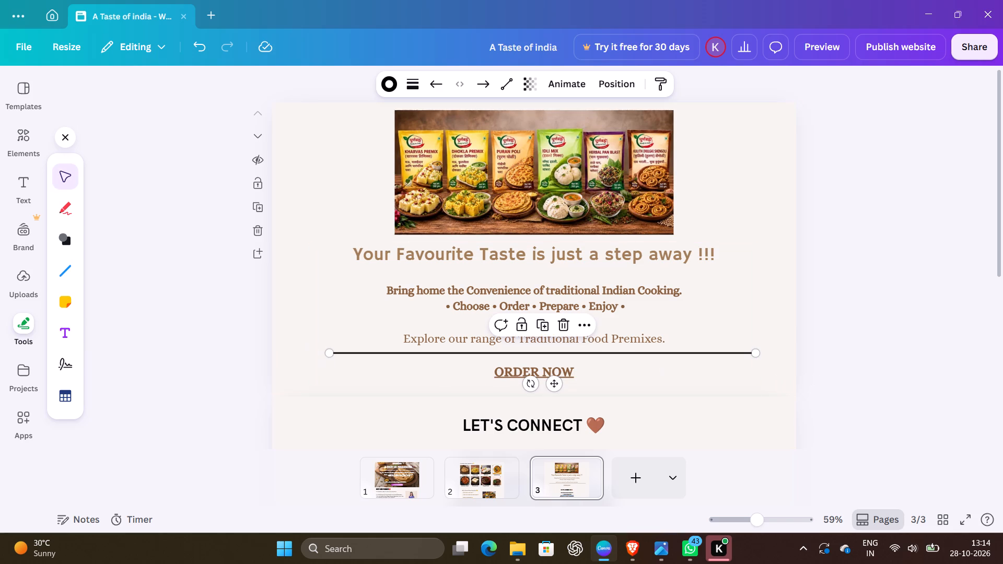
{"action": "left_click_drag", "start_coordinate": [334, 352], "coordinate": [319, 348]}
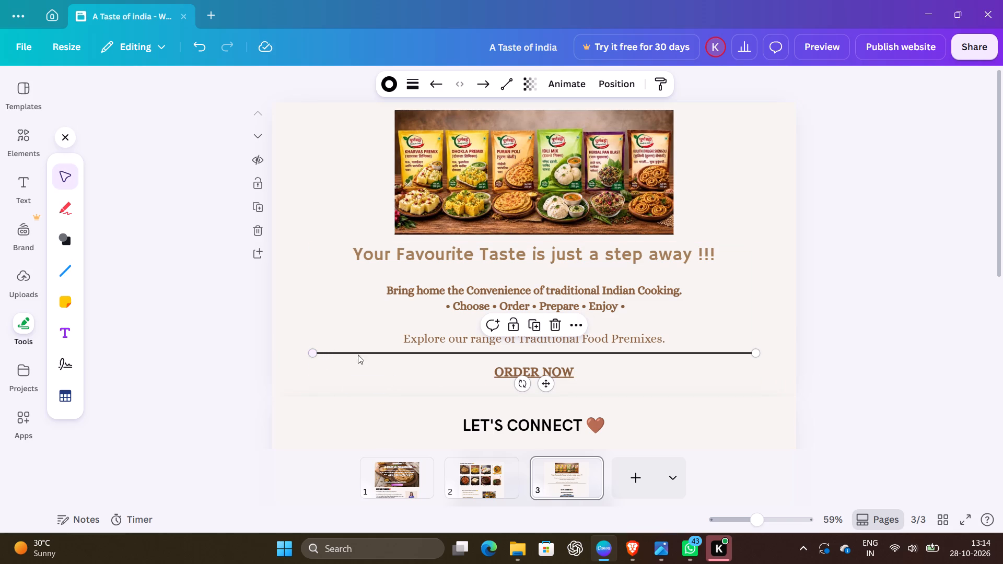
Recolour the divider line above "ORDER NOW" to the light golden-brown photo colour.
{"action": "left_click", "coordinate": [364, 350]}
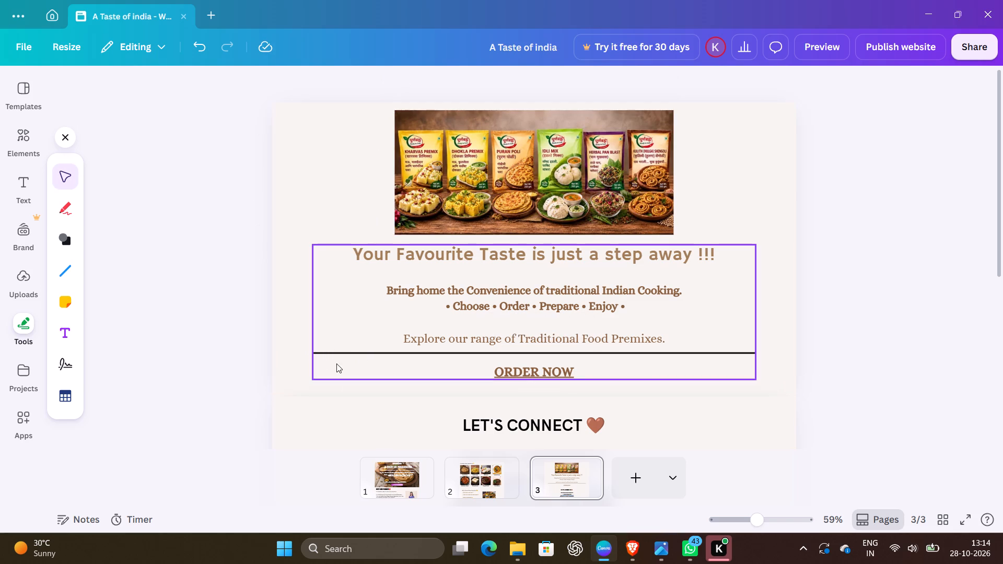
{"action": "left_click", "coordinate": [349, 347]}
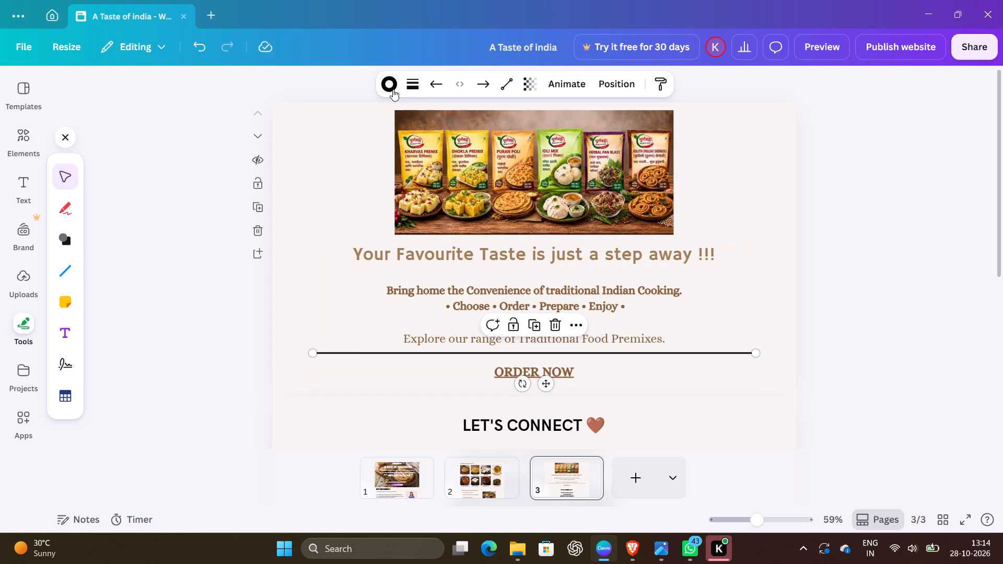
{"action": "left_click", "coordinate": [393, 89]}
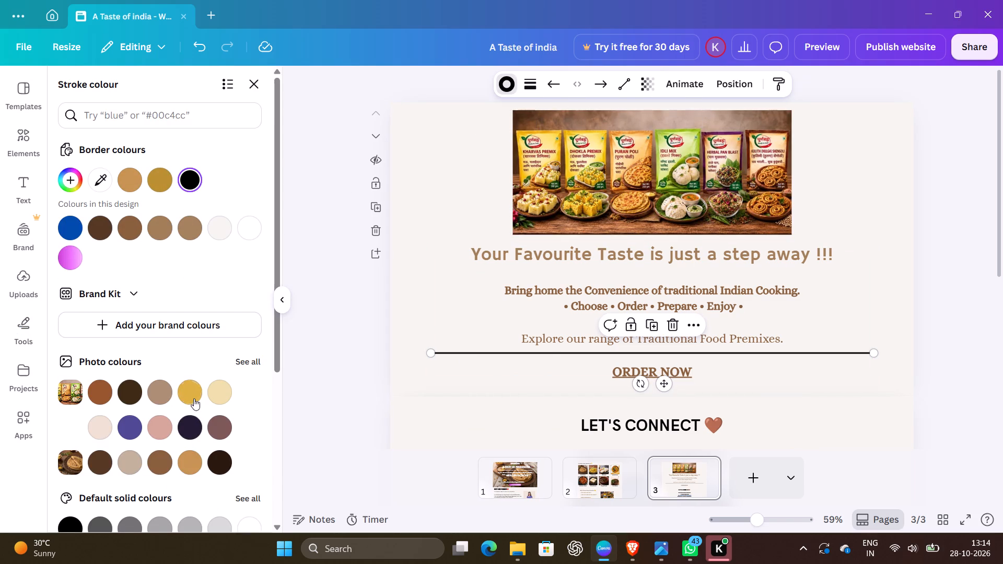
{"action": "left_click", "coordinate": [191, 450]}
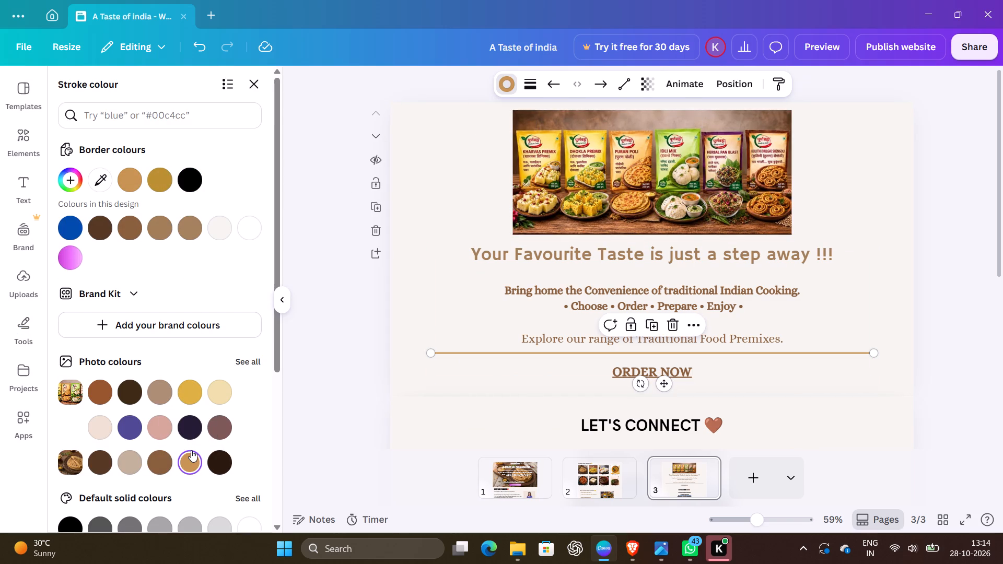
{"action": "left_click", "coordinate": [324, 395]}
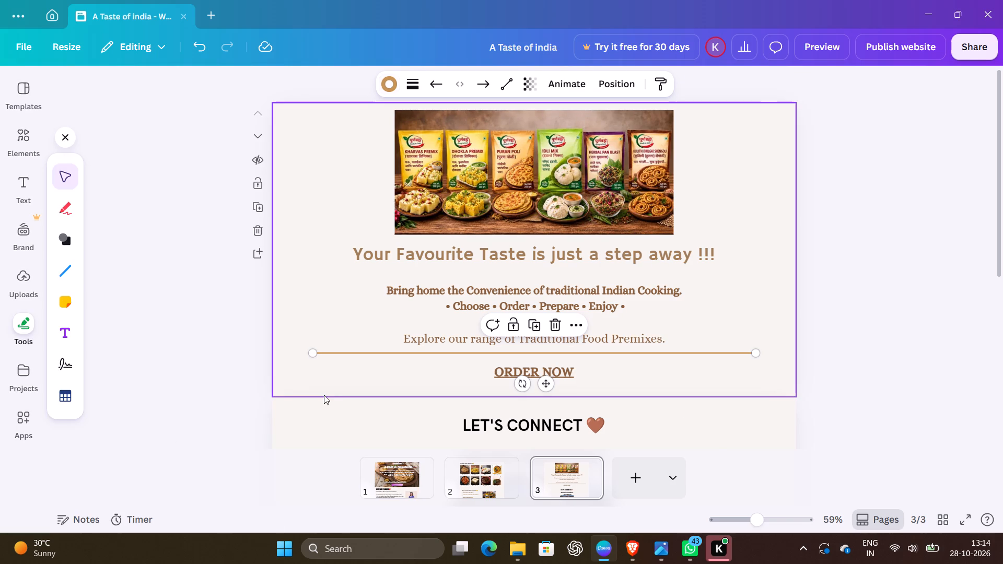
{"action": "left_click", "coordinate": [324, 395]}
Shorten the divider line above "ORDER NOW" from both ends, keeping it horizontal and matching the width of the product image.
{"action": "scroll", "coordinate": [324, 395], "scroll_direction": "down", "scroll_amount": 4}
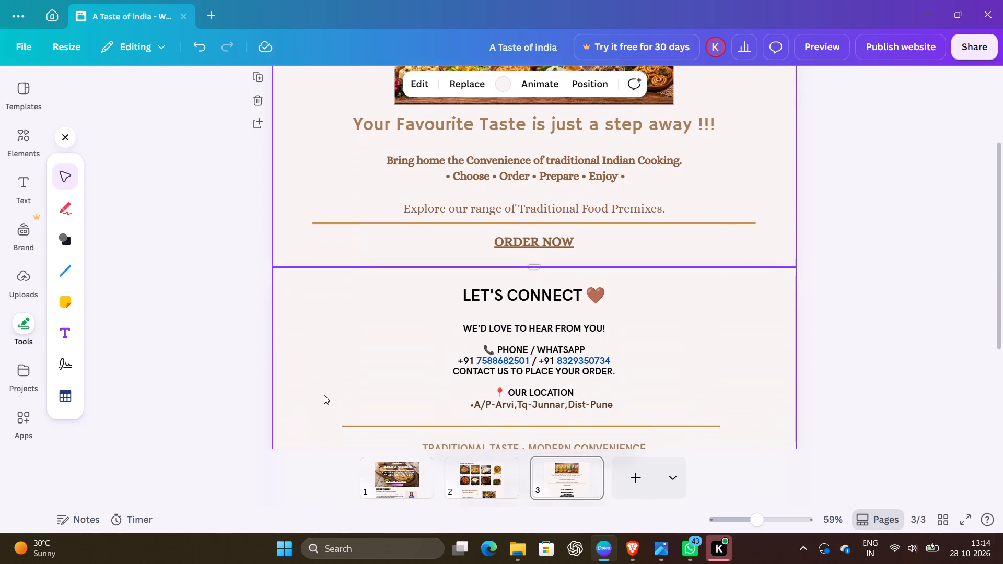
{"action": "scroll", "coordinate": [324, 395], "scroll_direction": "down", "scroll_amount": 2}
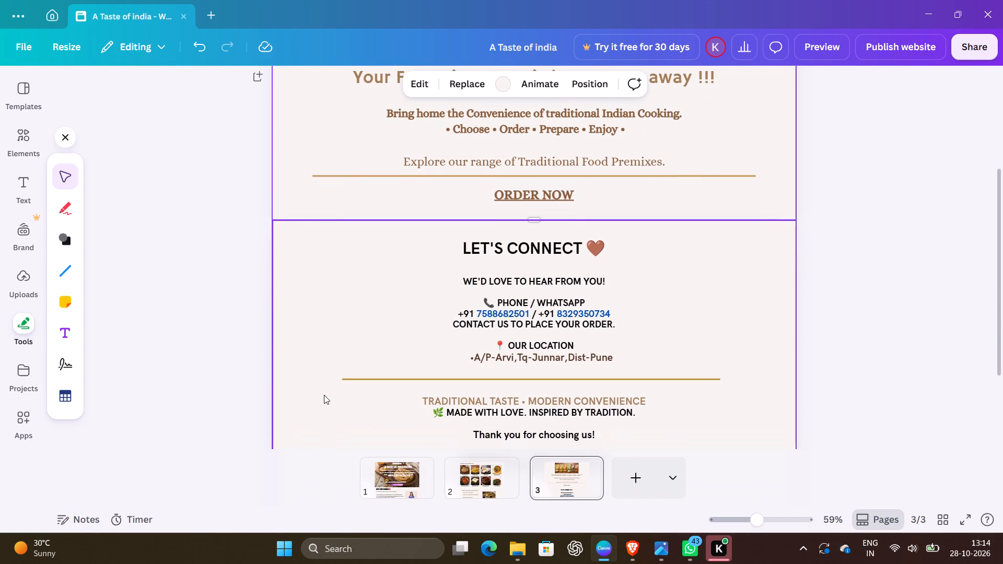
{"action": "scroll", "coordinate": [324, 395], "scroll_direction": "down", "scroll_amount": 1}
{"action": "left_click", "coordinate": [754, 173]}
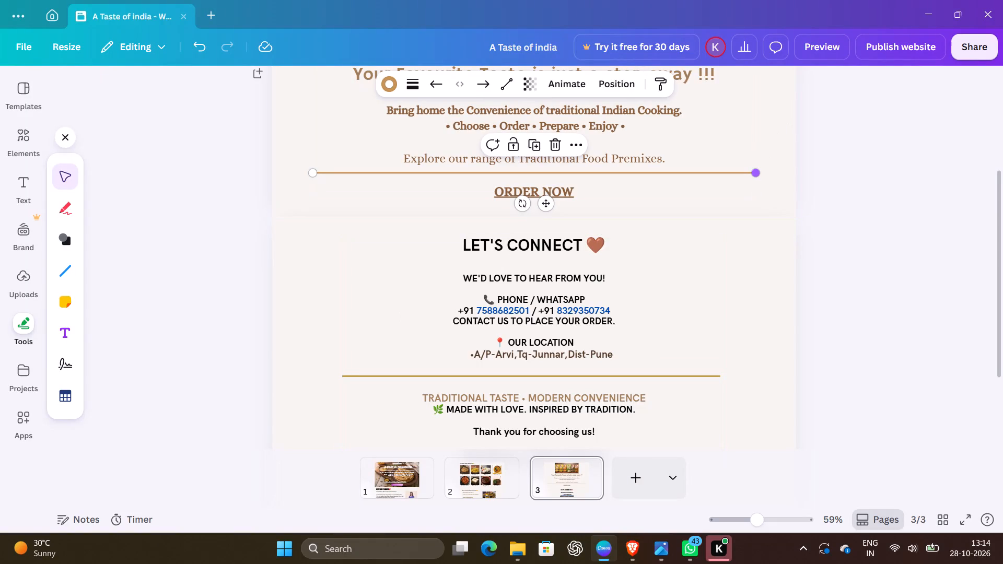
{"action": "left_click_drag", "start_coordinate": [754, 173], "coordinate": [671, 174]}
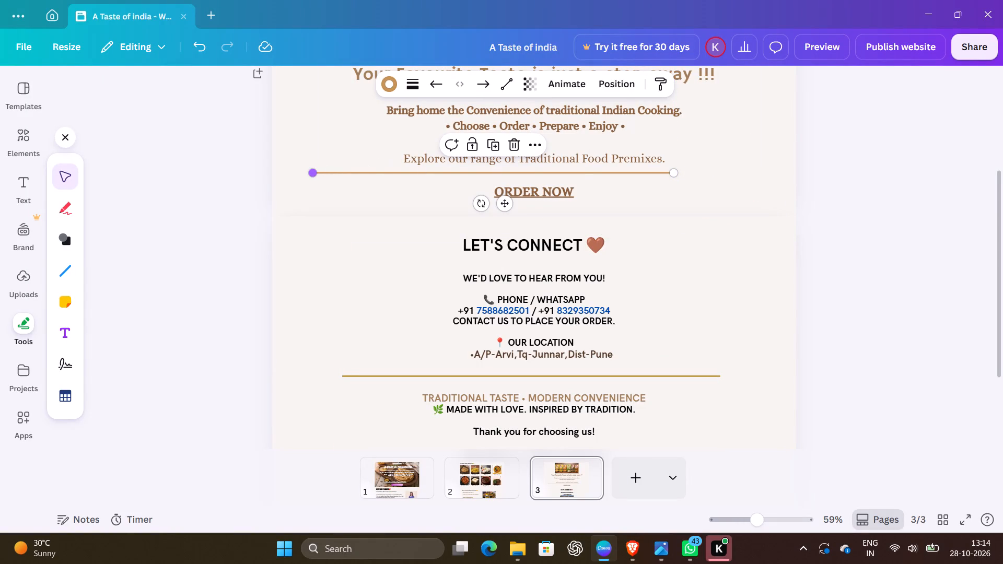
{"action": "left_click_drag", "start_coordinate": [314, 174], "coordinate": [362, 173]}
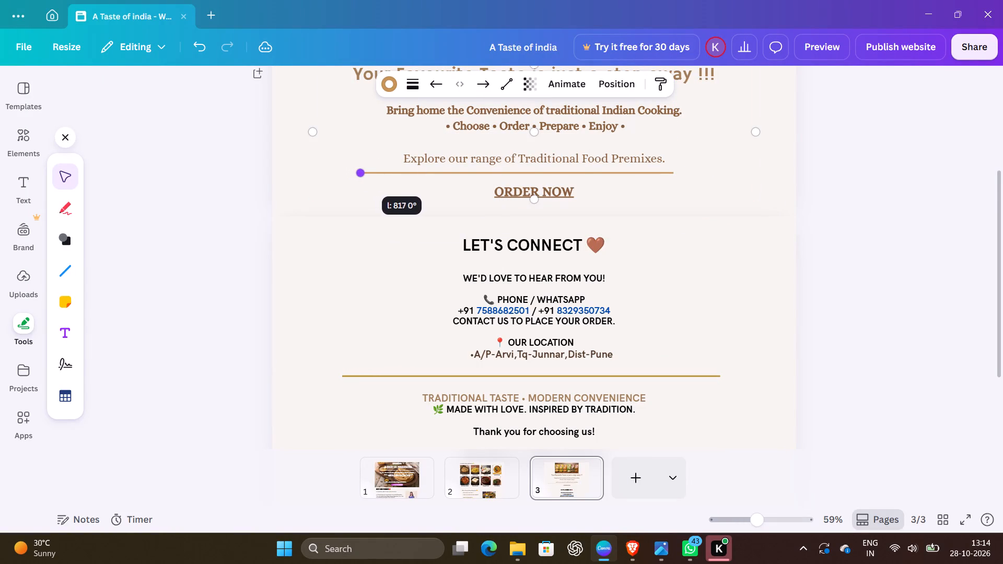
{"action": "left_click_drag", "start_coordinate": [362, 173], "coordinate": [371, 167]}
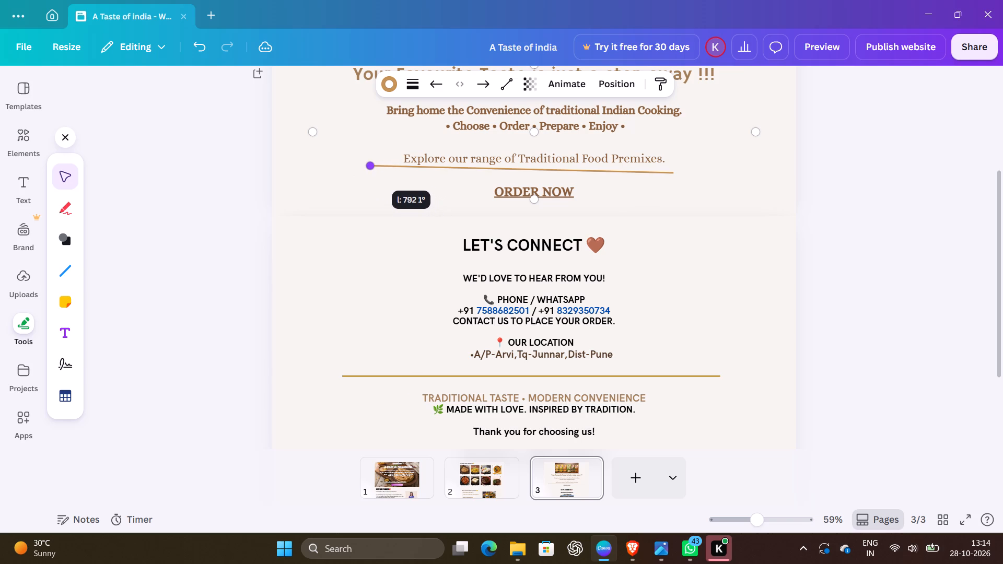
{"action": "left_click_drag", "start_coordinate": [371, 167], "coordinate": [380, 173]}
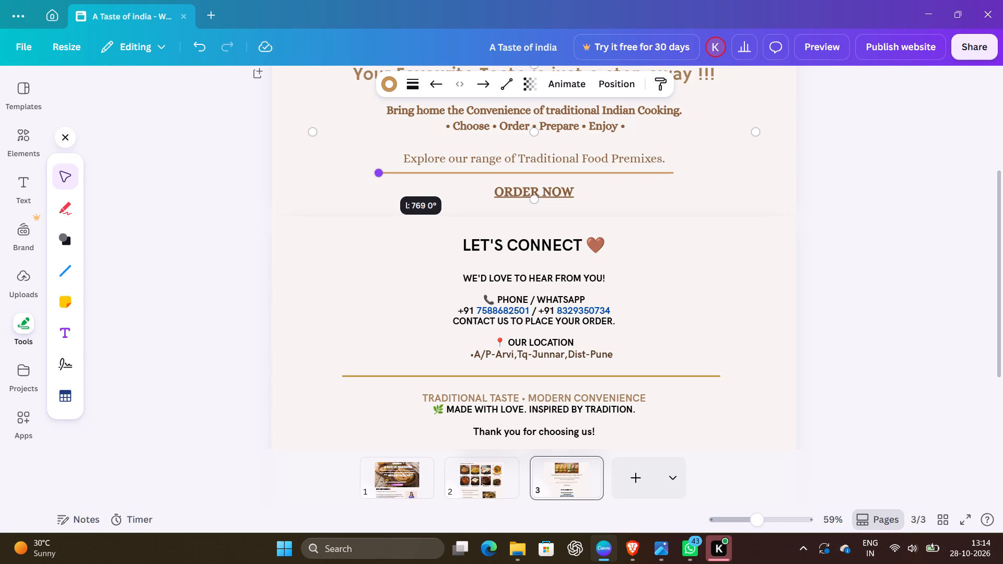
{"action": "left_click_drag", "start_coordinate": [380, 173], "coordinate": [395, 173]}
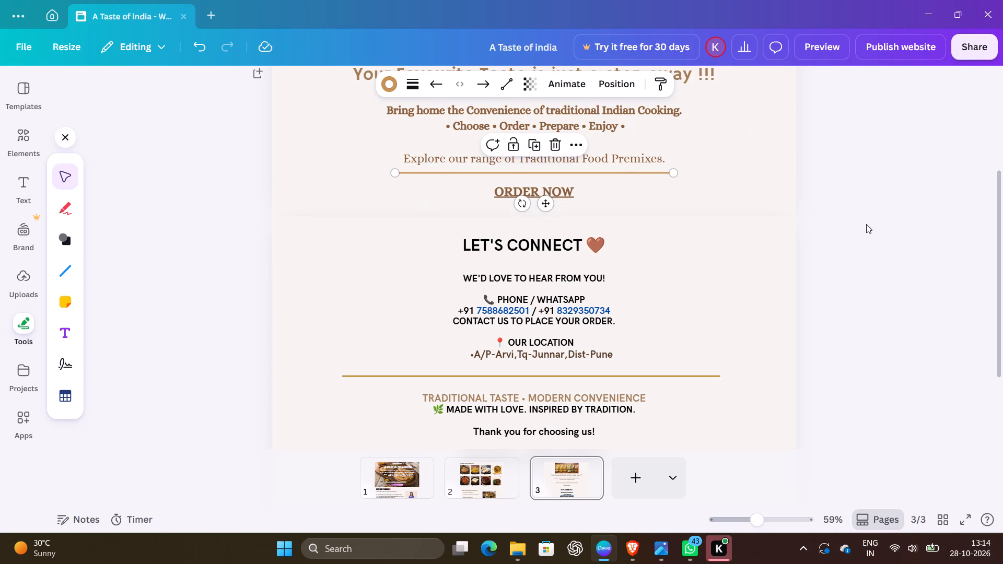
{"action": "left_click", "coordinate": [866, 224]}
Draw a level golden-brown line about 384 long directly beneath "PURNA BRAMHA" as an underline.
{"action": "scroll", "coordinate": [866, 224], "scroll_direction": "up", "scroll_amount": 4}
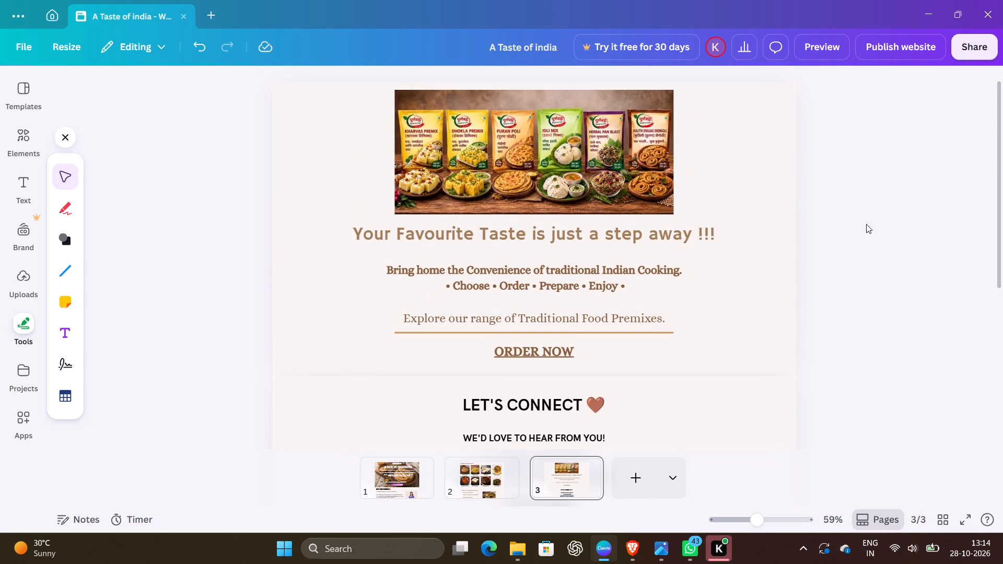
{"action": "scroll", "coordinate": [866, 224], "scroll_direction": "down", "scroll_amount": 5}
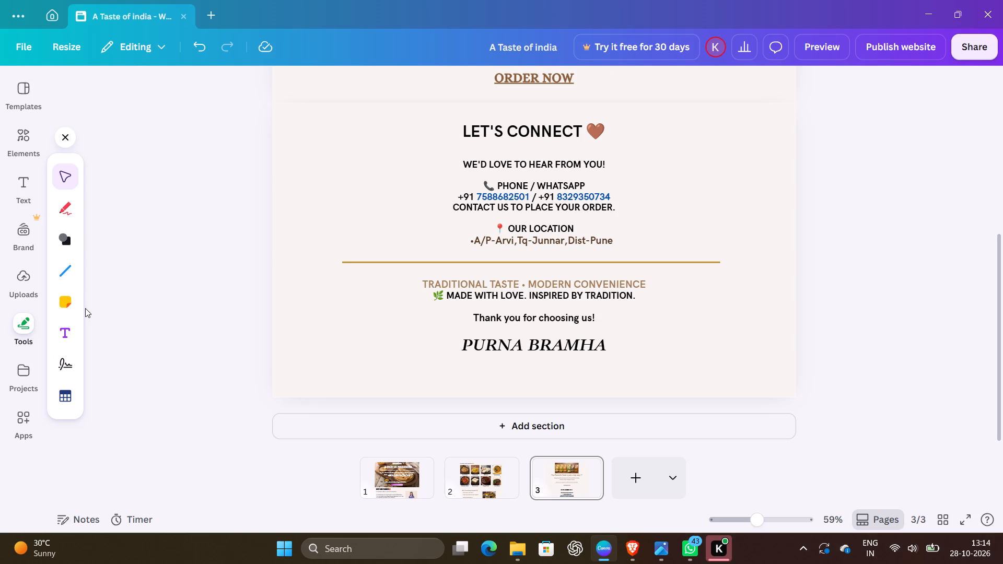
{"action": "left_click", "coordinate": [65, 272]}
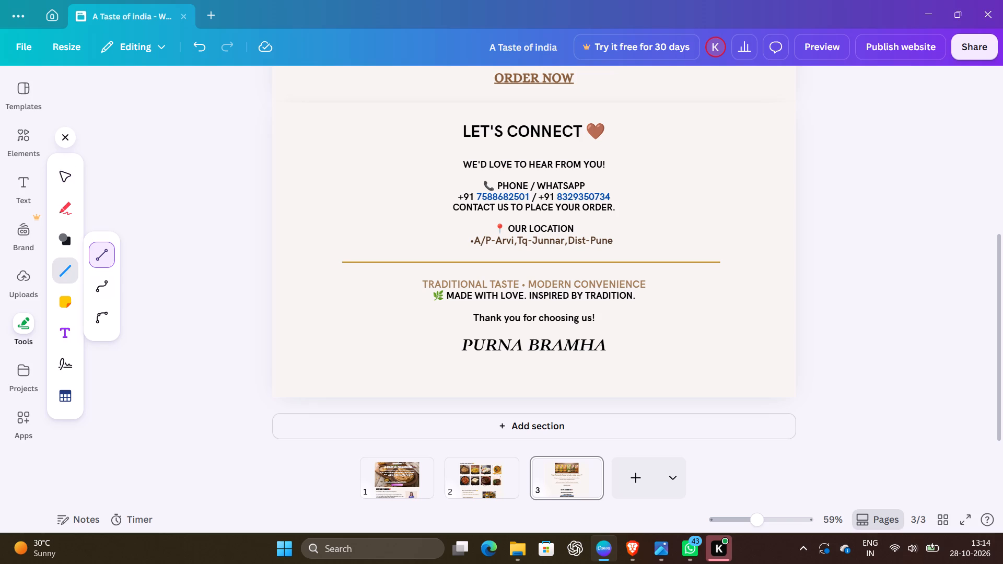
{"action": "left_click_drag", "start_coordinate": [459, 359], "coordinate": [538, 361]}
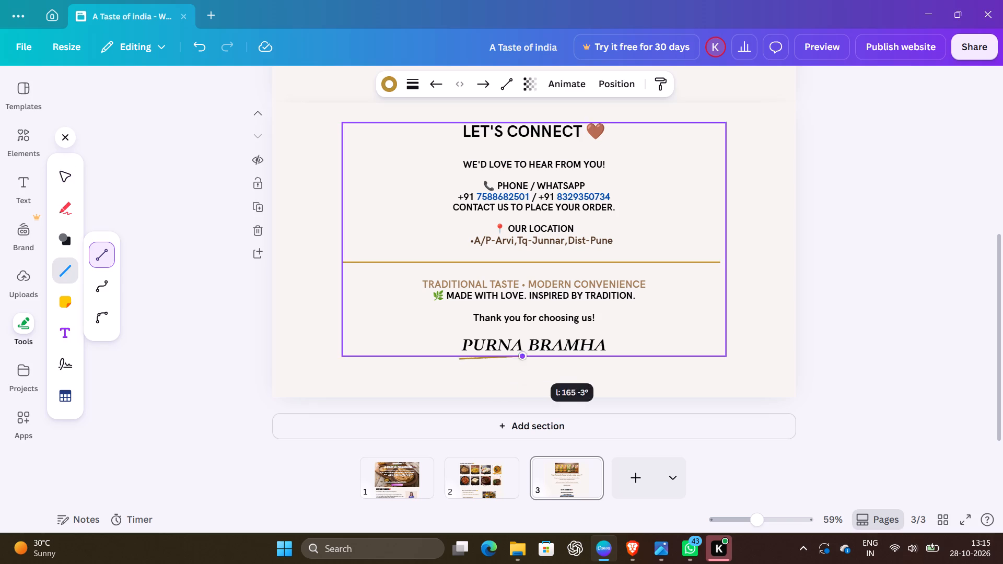
{"action": "left_click_drag", "start_coordinate": [538, 361], "coordinate": [601, 361]}
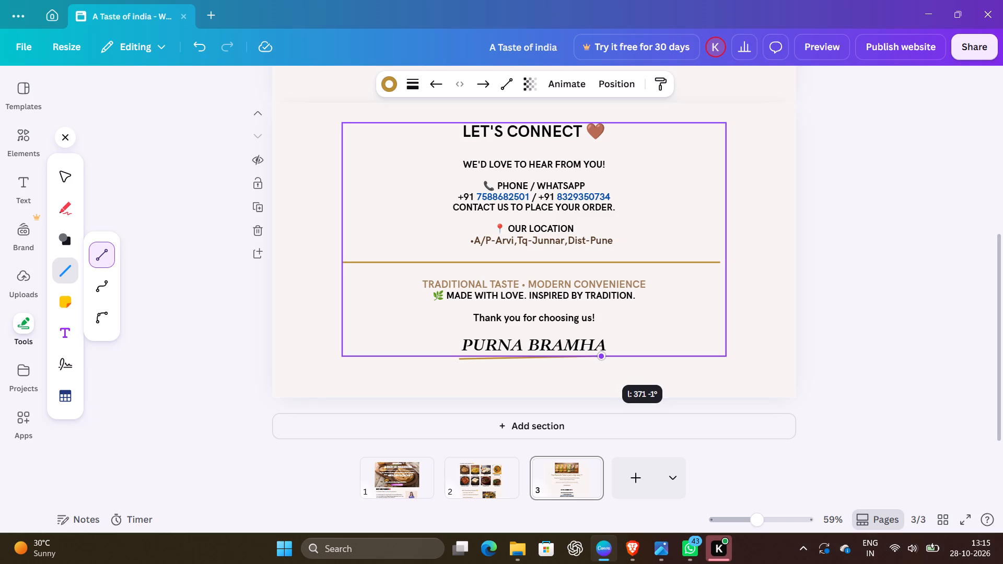
{"action": "left_click_drag", "start_coordinate": [601, 361], "coordinate": [605, 363]}
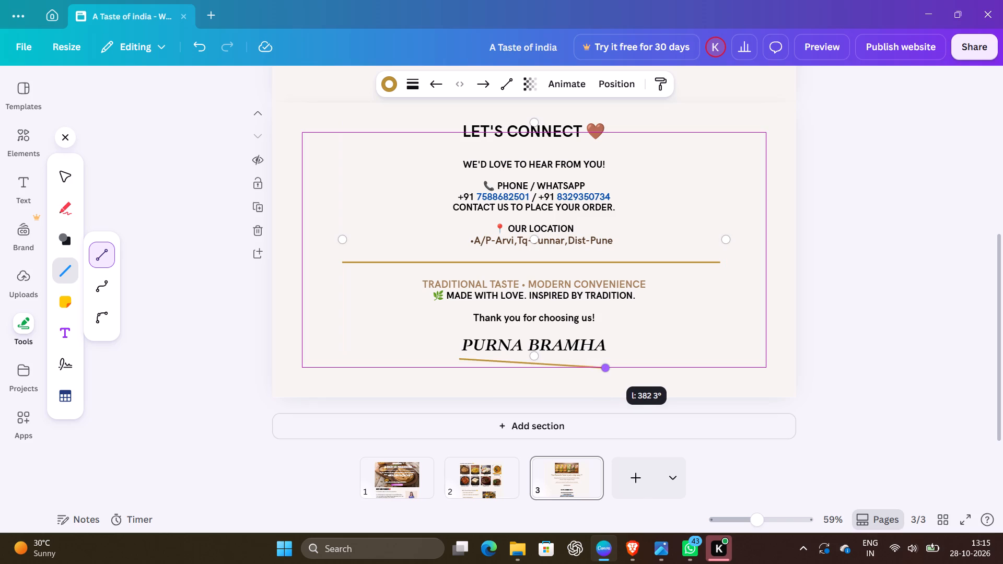
{"action": "left_click_drag", "start_coordinate": [605, 363], "coordinate": [607, 361]}
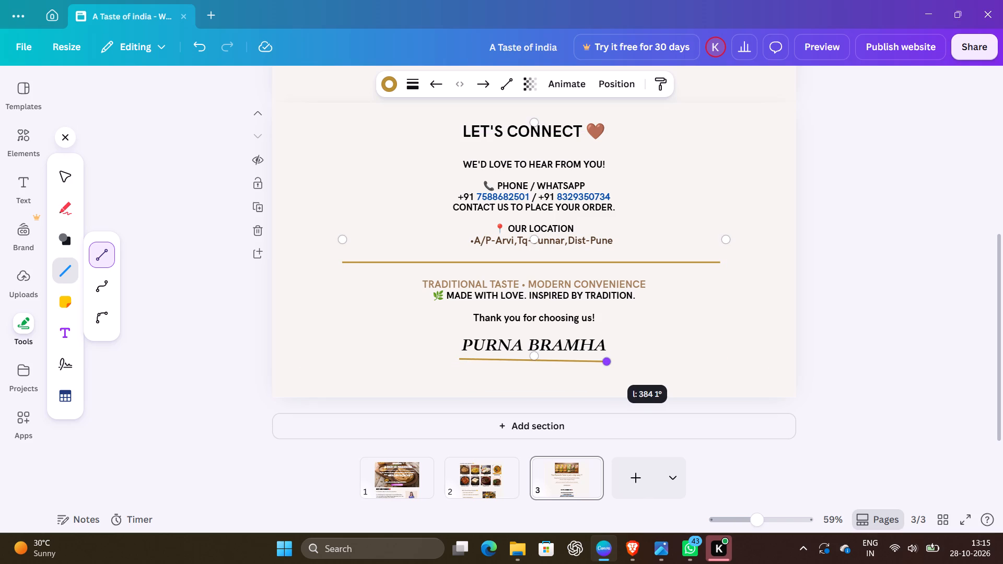
{"action": "left_click_drag", "start_coordinate": [607, 361], "coordinate": [609, 360]}
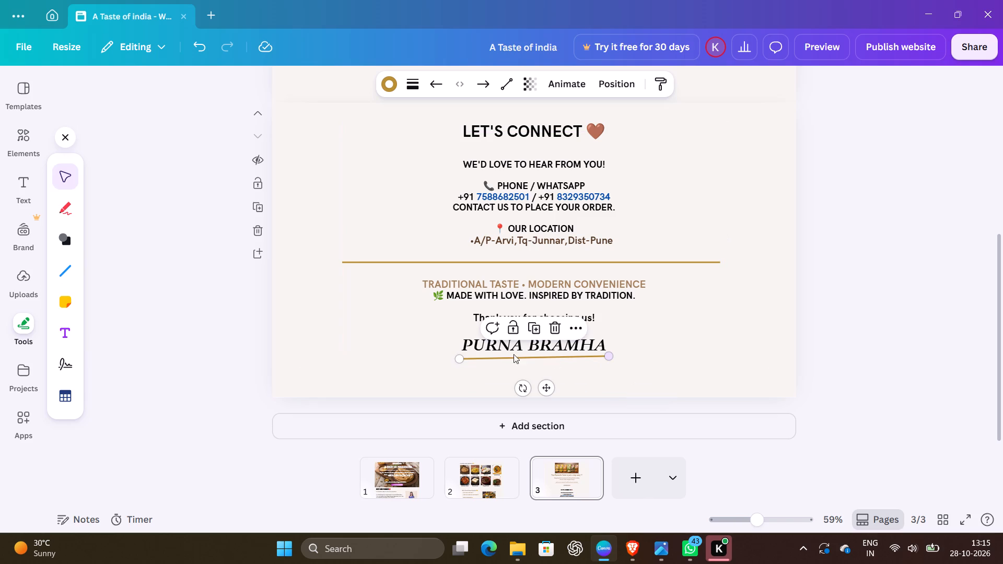
{"action": "left_click", "coordinate": [463, 357]}
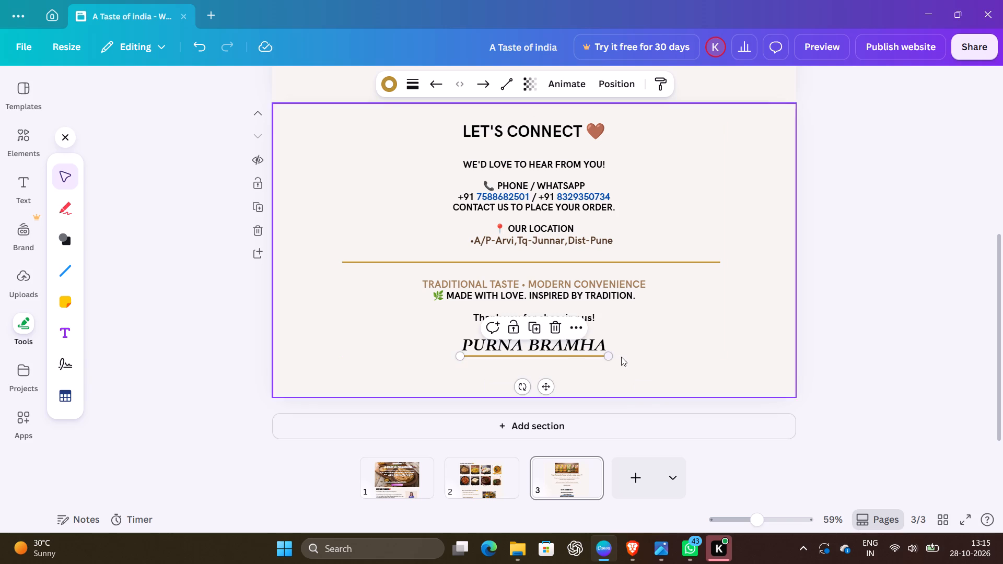
{"action": "left_click", "coordinate": [804, 324]}
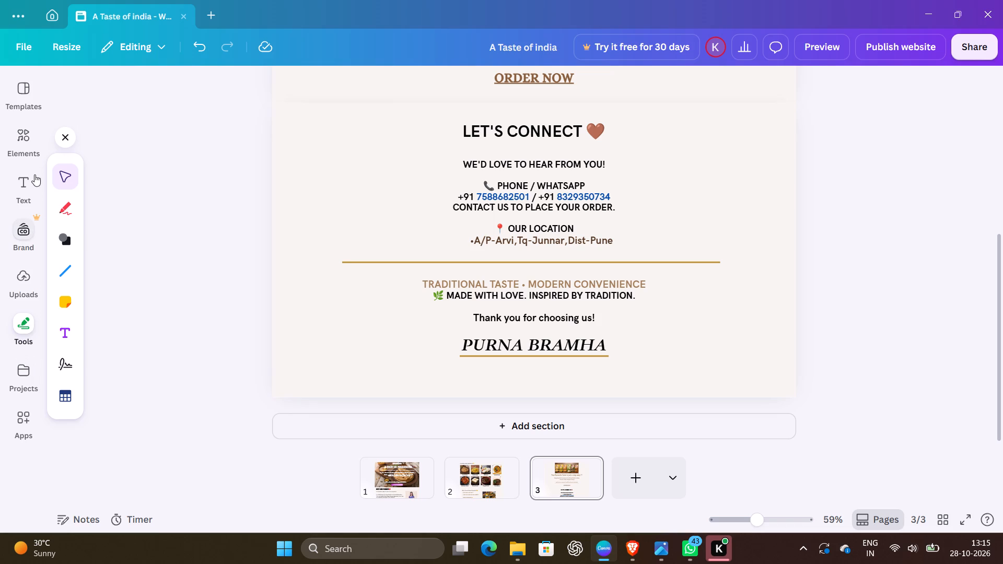
Insert the solid black heart graphic from the recommended elements into the "Let's Connect" section.
{"action": "left_click", "coordinate": [27, 143]}
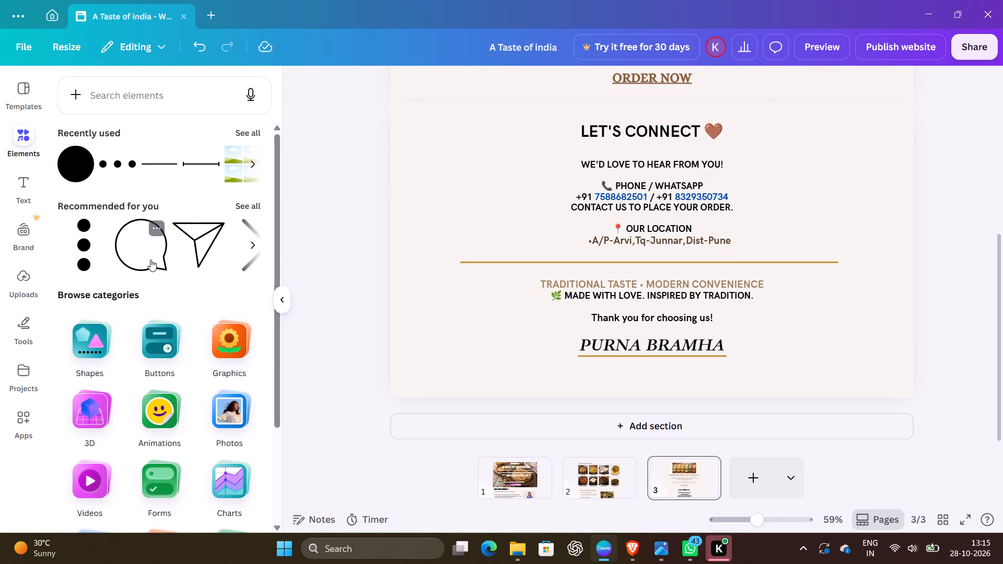
{"action": "left_click", "coordinate": [251, 203]}
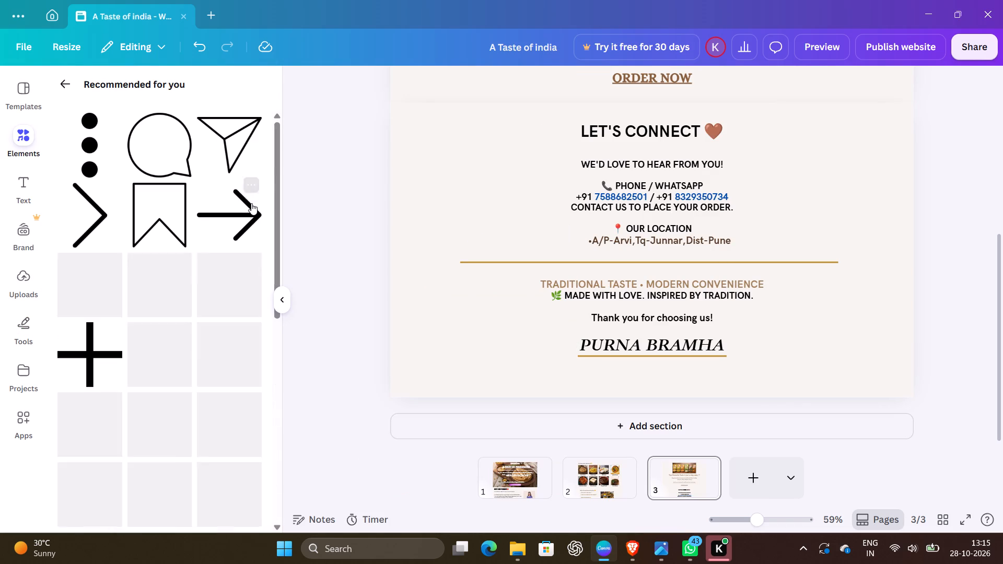
{"action": "scroll", "coordinate": [136, 437], "scroll_direction": "down", "scroll_amount": 1}
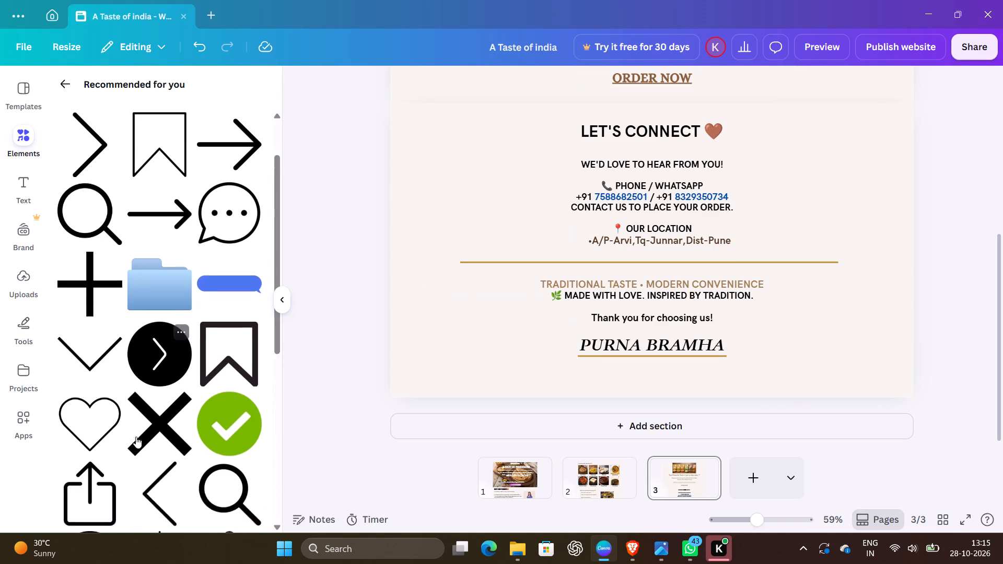
{"action": "scroll", "coordinate": [136, 437], "scroll_direction": "down", "scroll_amount": 6}
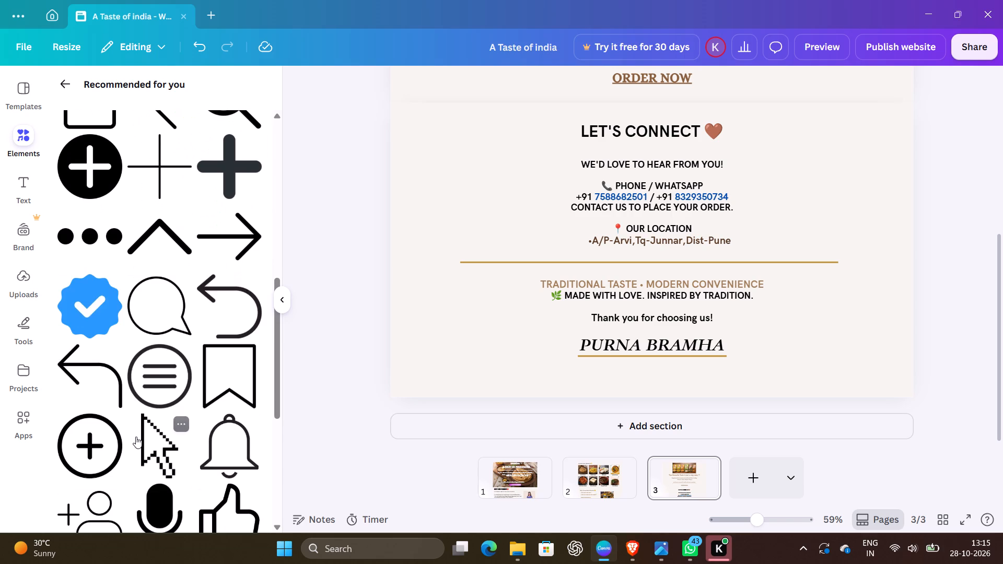
{"action": "scroll", "coordinate": [136, 437], "scroll_direction": "down", "scroll_amount": 4}
{"action": "scroll", "coordinate": [136, 437], "scroll_direction": "right", "scroll_amount": 1}
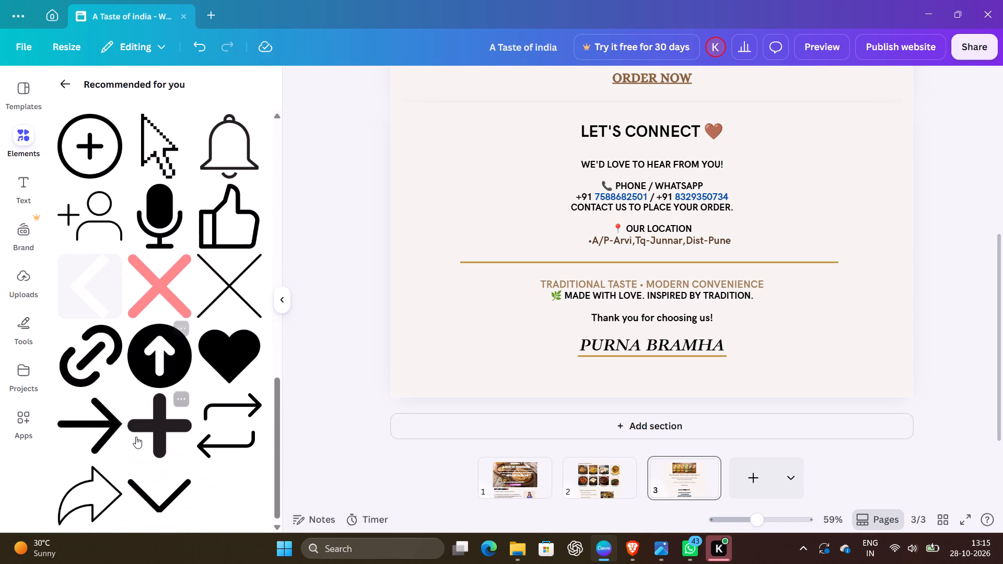
{"action": "scroll", "coordinate": [136, 437], "scroll_direction": "down", "scroll_amount": 2}
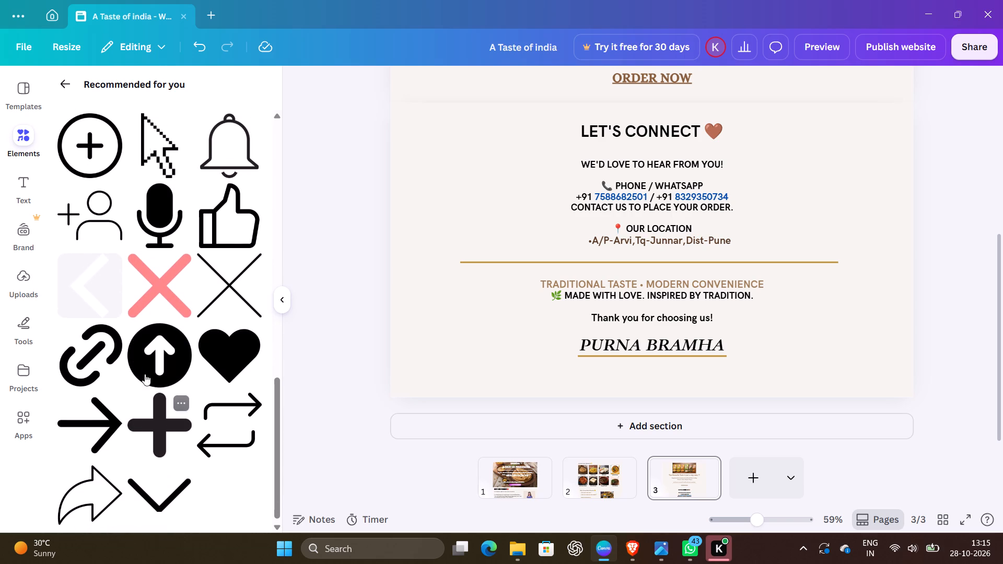
{"action": "left_click", "coordinate": [237, 354]}
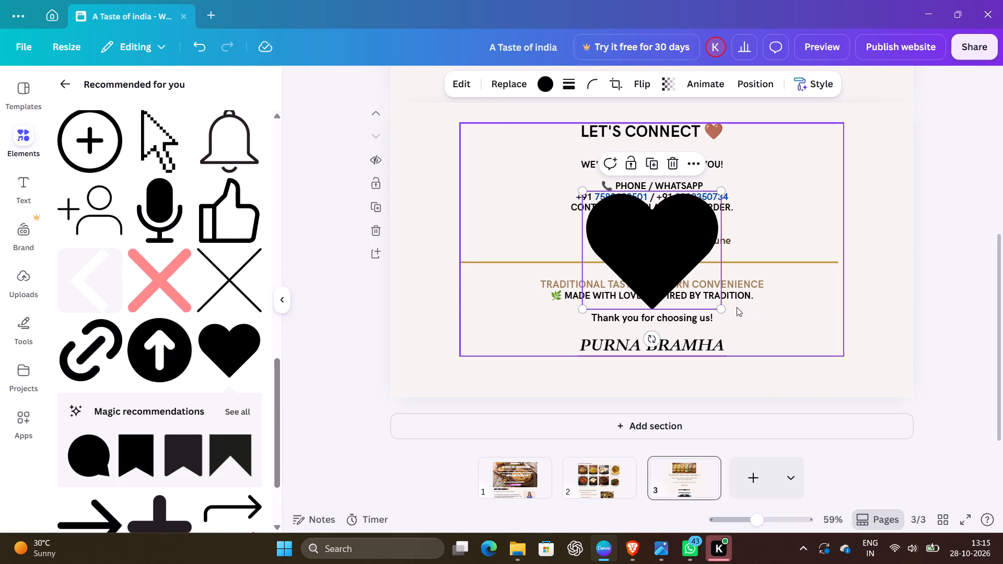
Shrink the black heart proportionally to a small icon roughly two text lines tall.
{"action": "left_click_drag", "start_coordinate": [720, 313], "coordinate": [698, 297]}
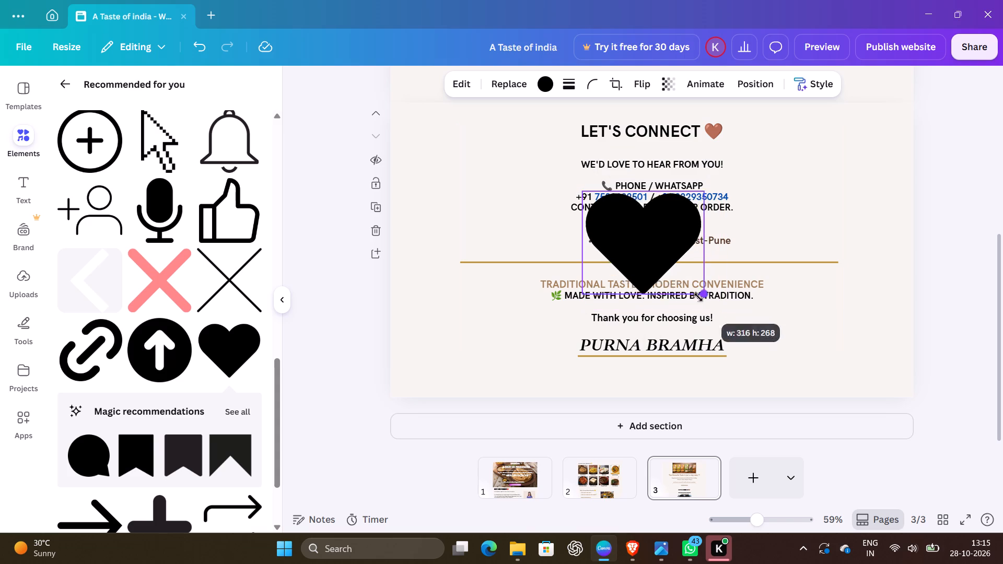
{"action": "left_click_drag", "start_coordinate": [698, 297], "coordinate": [642, 221]}
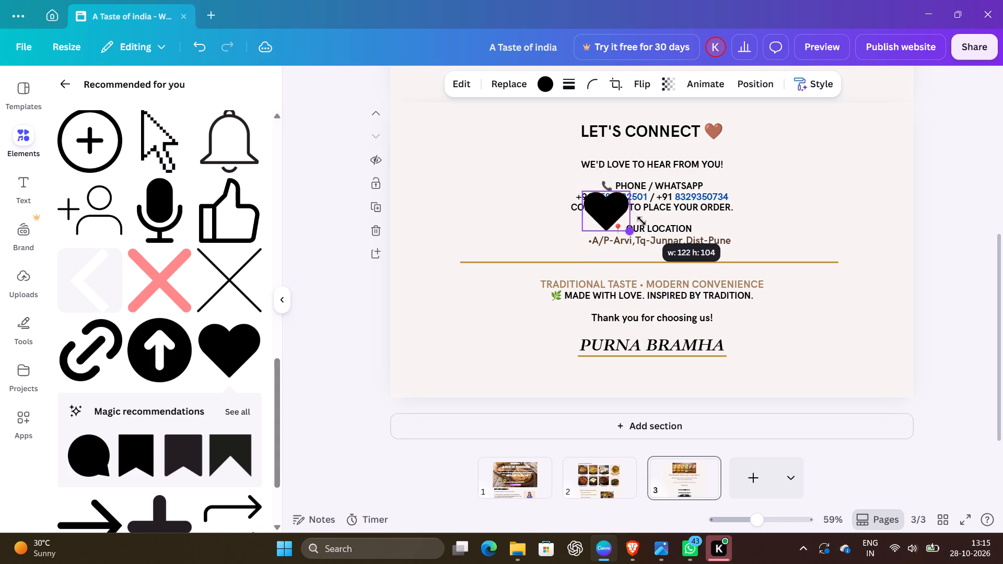
{"action": "left_click_drag", "start_coordinate": [642, 221], "coordinate": [612, 204]}
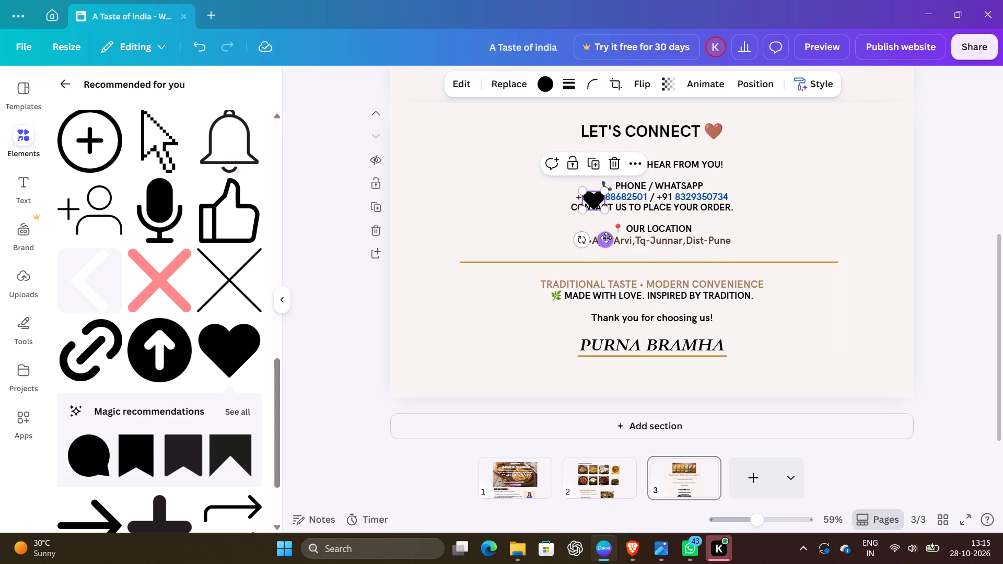
Move the black heart beside the end of "PURNA BRAMHA" and shrink it to roughly the height of the lettering.
{"action": "left_click_drag", "start_coordinate": [606, 238], "coordinate": [750, 381]}
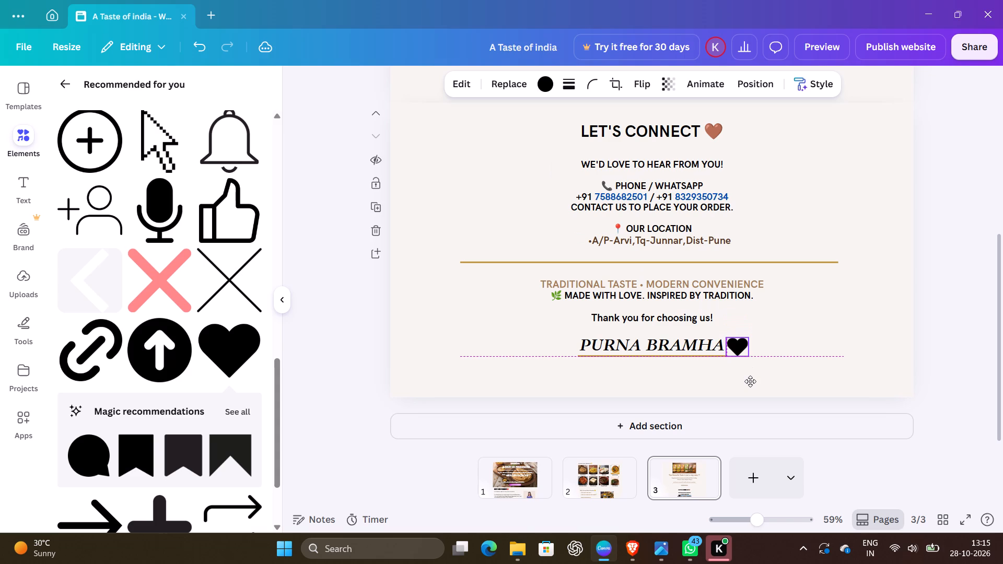
{"action": "left_click_drag", "start_coordinate": [750, 381], "coordinate": [751, 381]}
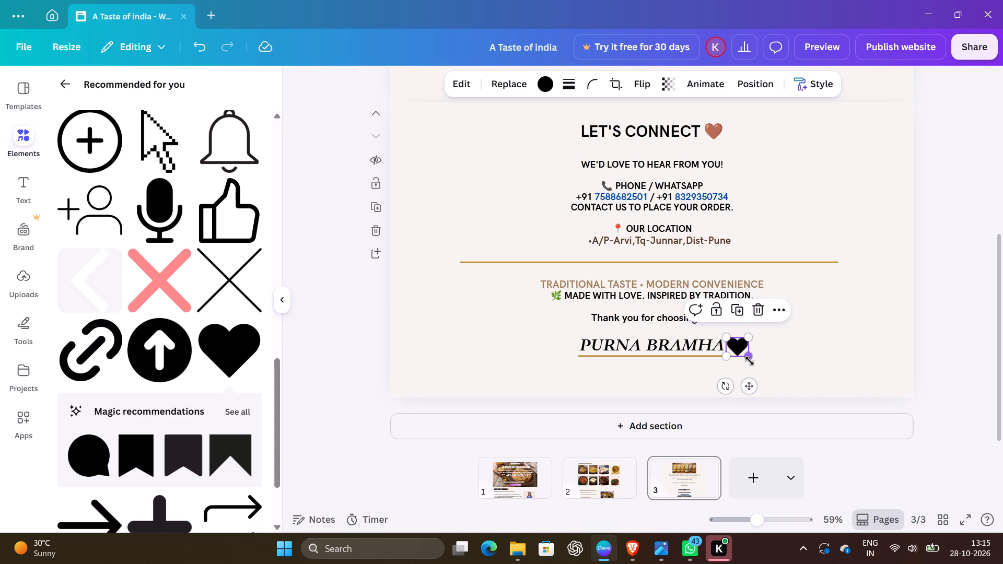
{"action": "left_click_drag", "start_coordinate": [750, 361], "coordinate": [743, 358]}
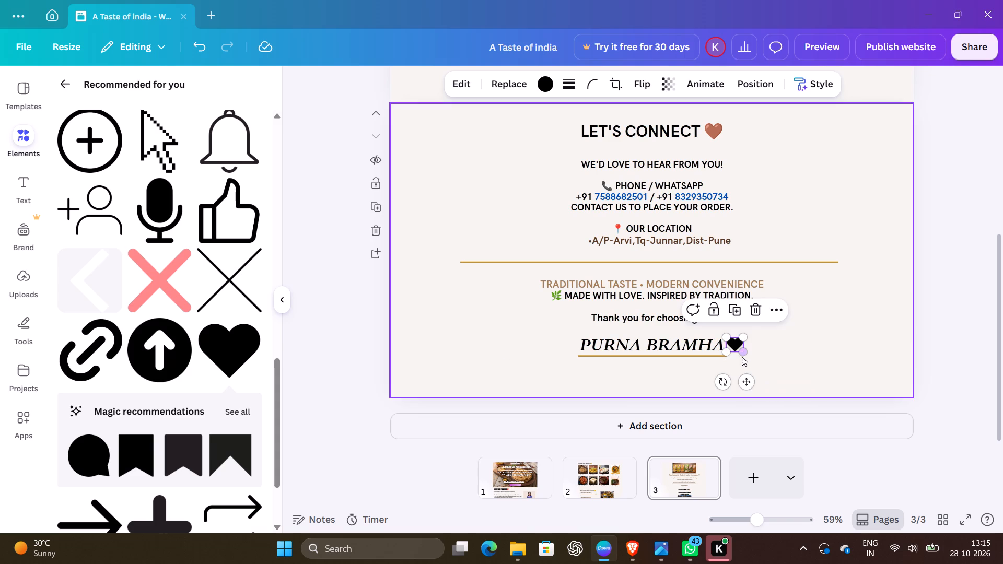
{"action": "left_click_drag", "start_coordinate": [748, 382], "coordinate": [752, 384]}
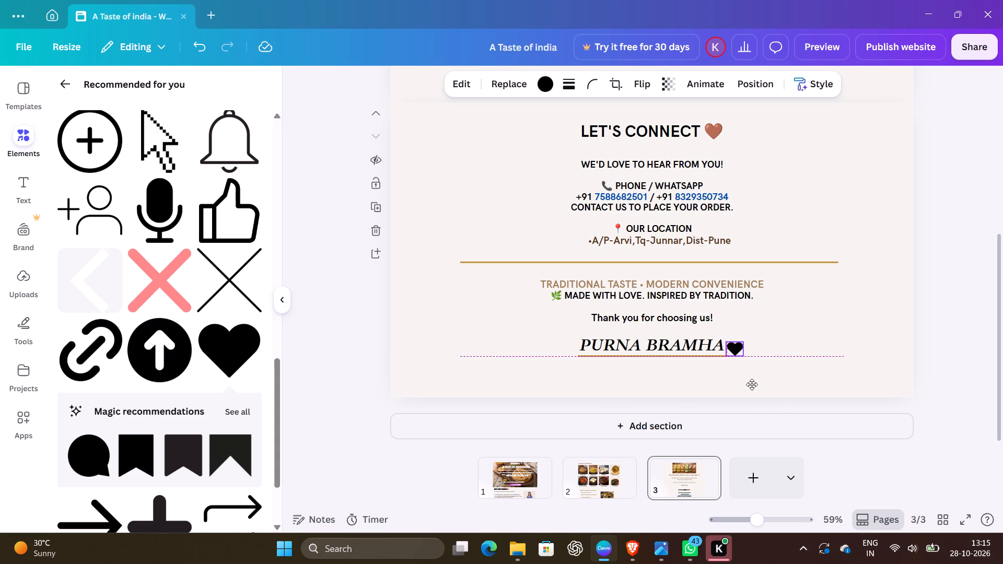
{"action": "left_click_drag", "start_coordinate": [752, 384], "coordinate": [755, 382]}
{"action": "left_click", "coordinate": [934, 358]}
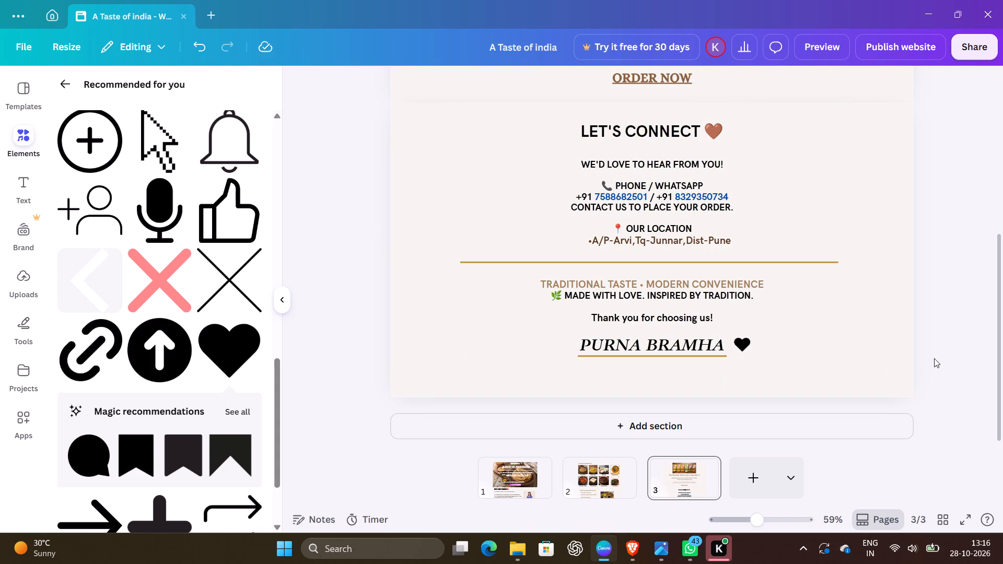
Set the heart tight against the final letter of "PURNA BRAMHA", just above the underline's end, and shrink it slightly below letter height.
{"action": "left_click", "coordinate": [746, 339]}
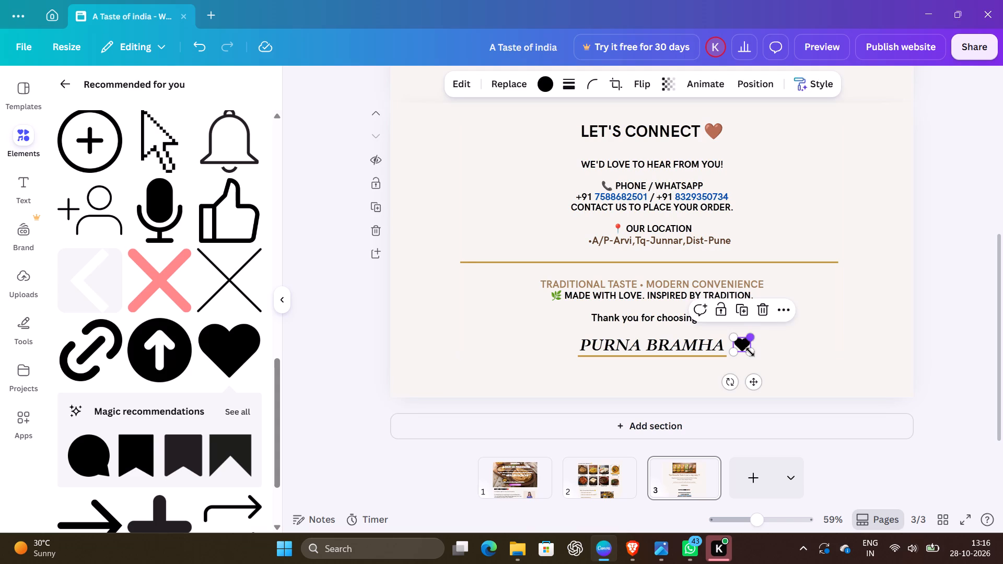
{"action": "left_click", "coordinate": [754, 379]}
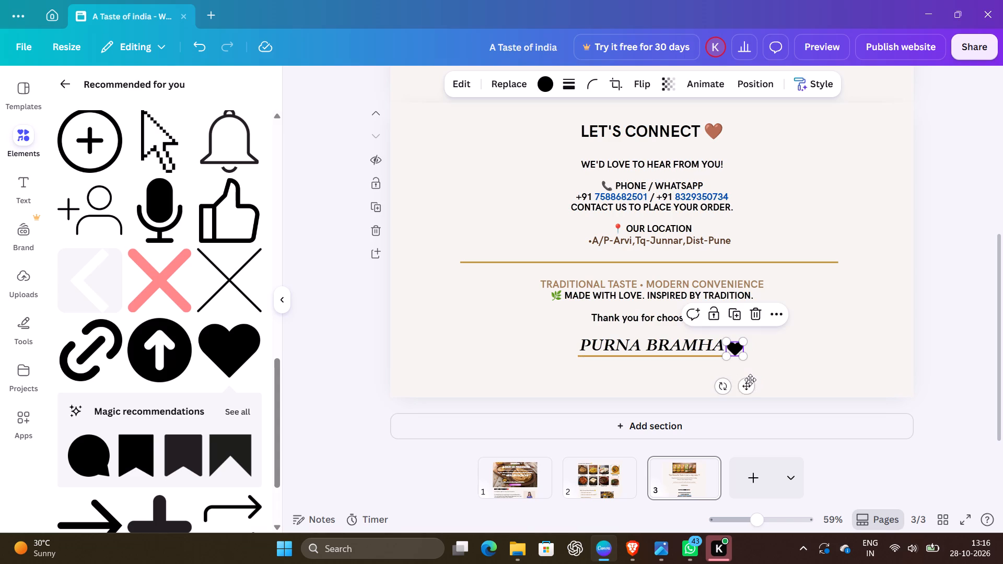
{"action": "left_click_drag", "start_coordinate": [724, 338], "coordinate": [722, 333]}
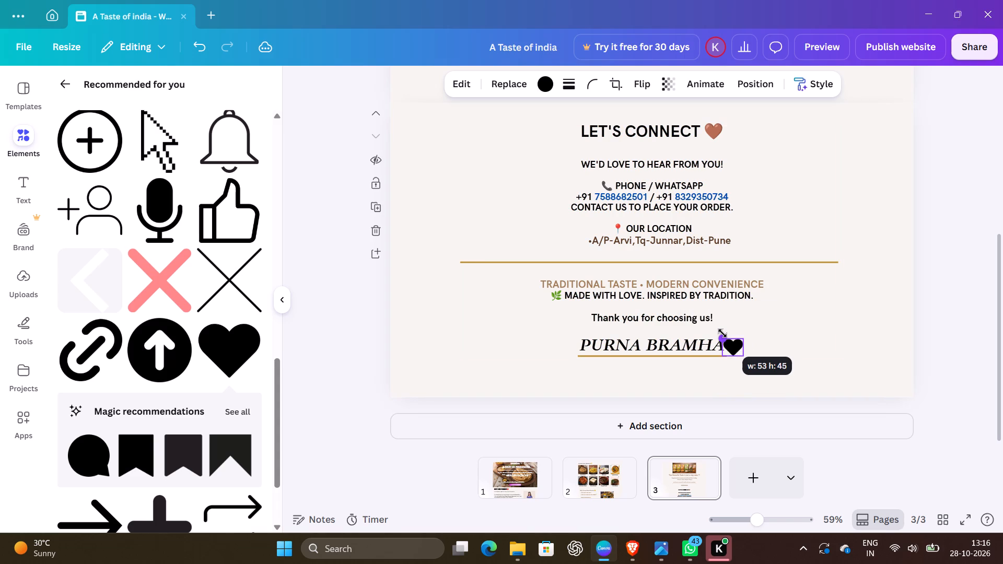
{"action": "left_click_drag", "start_coordinate": [722, 333], "coordinate": [724, 334]}
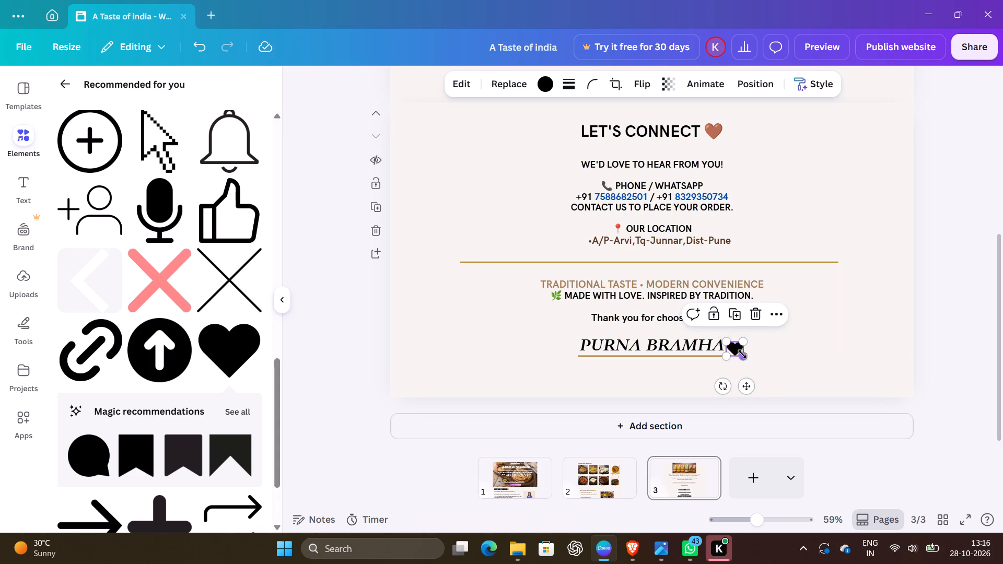
{"action": "left_click_drag", "start_coordinate": [742, 354], "coordinate": [740, 348]}
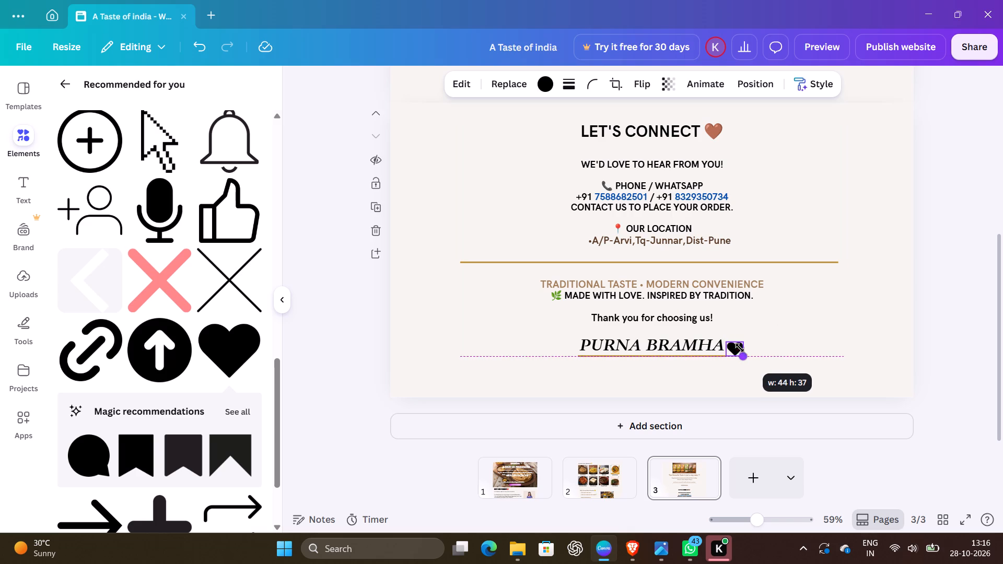
{"action": "left_click_drag", "start_coordinate": [740, 348], "coordinate": [739, 348]}
{"action": "left_click", "coordinate": [935, 315]}
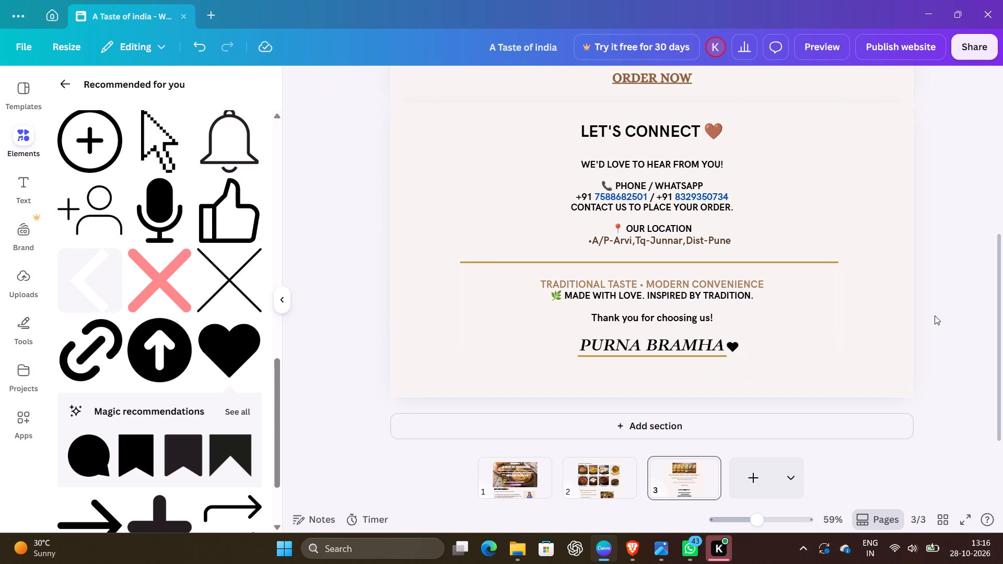
Recolour the "PURNA BRAMHA" text to the dark brown from the photo colours.
{"action": "triple_click", "coordinate": [583, 340]}
{"action": "double_click", "coordinate": [583, 340]}
{"action": "double_click", "coordinate": [583, 340]}
{"action": "left_click_drag", "start_coordinate": [583, 340], "coordinate": [737, 328]}
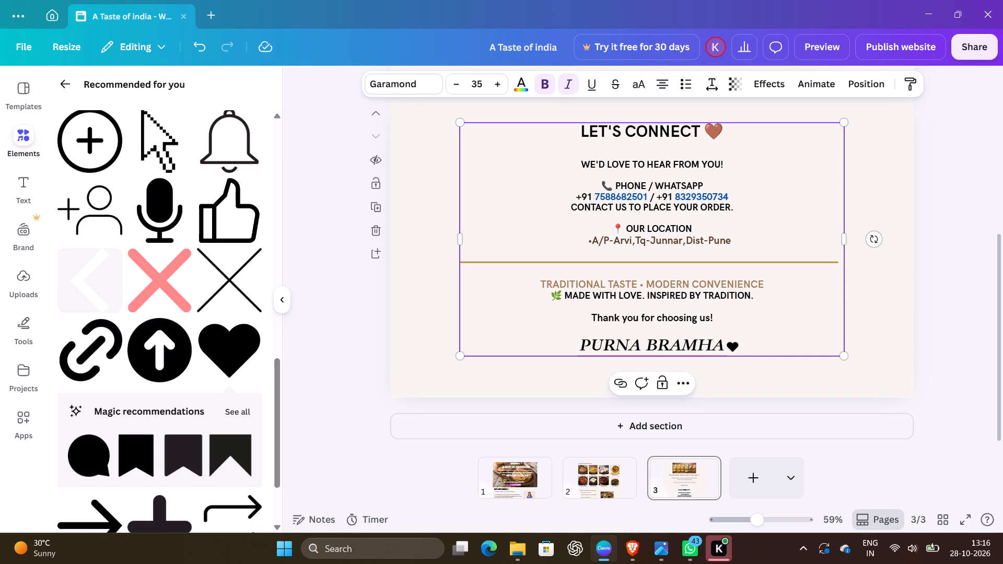
{"action": "left_click_drag", "start_coordinate": [737, 328], "coordinate": [736, 345]}
{"action": "left_click", "coordinate": [736, 345]}
{"action": "left_click_drag", "start_coordinate": [736, 345], "coordinate": [588, 359]}
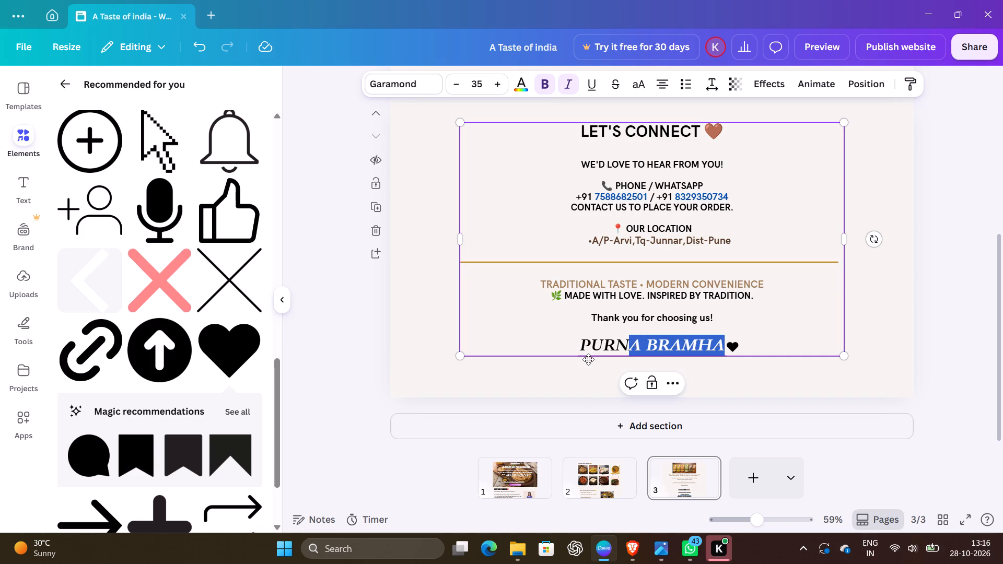
{"action": "left_click_drag", "start_coordinate": [588, 359], "coordinate": [578, 347]}
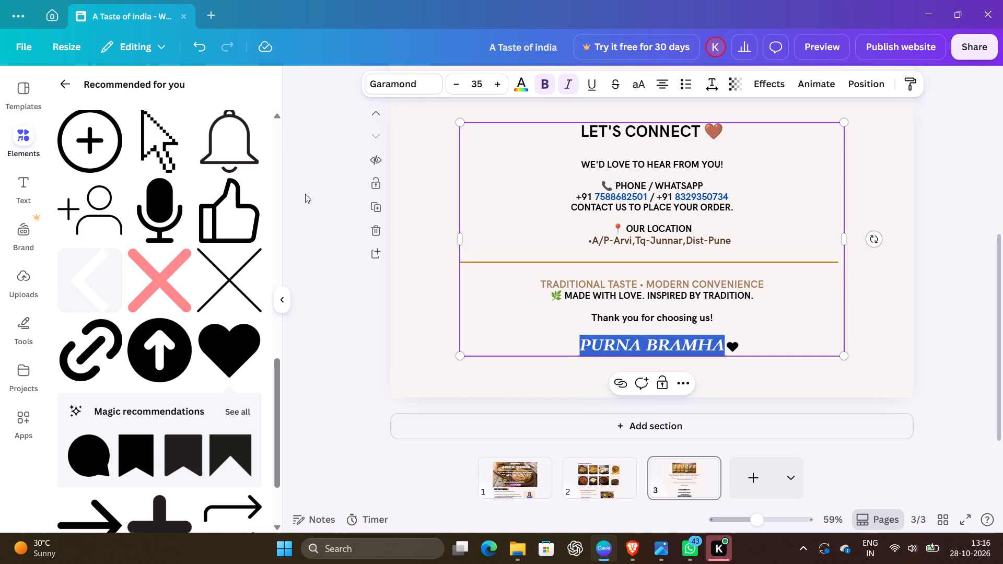
{"action": "left_click", "coordinate": [516, 86]}
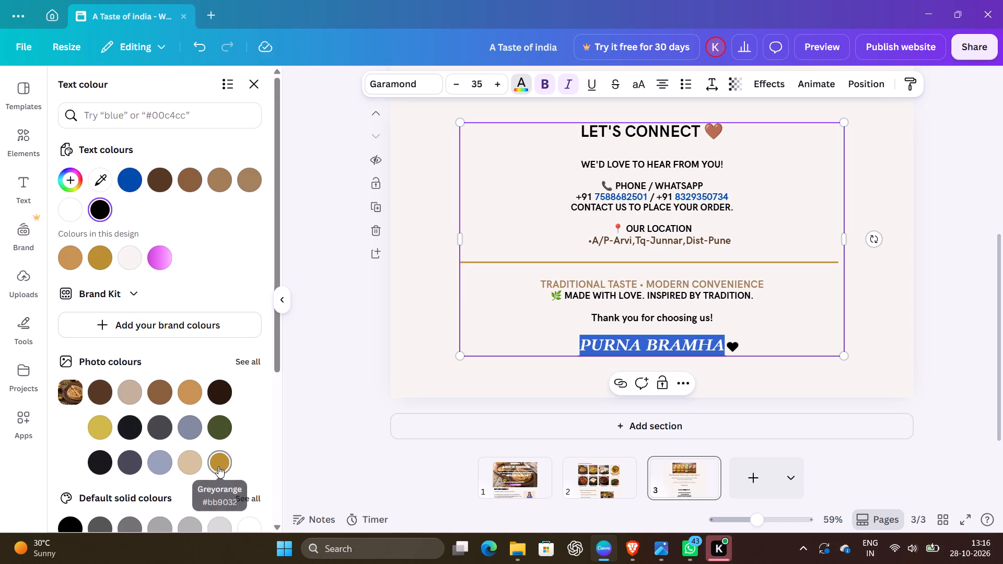
{"action": "left_click", "coordinate": [97, 392]}
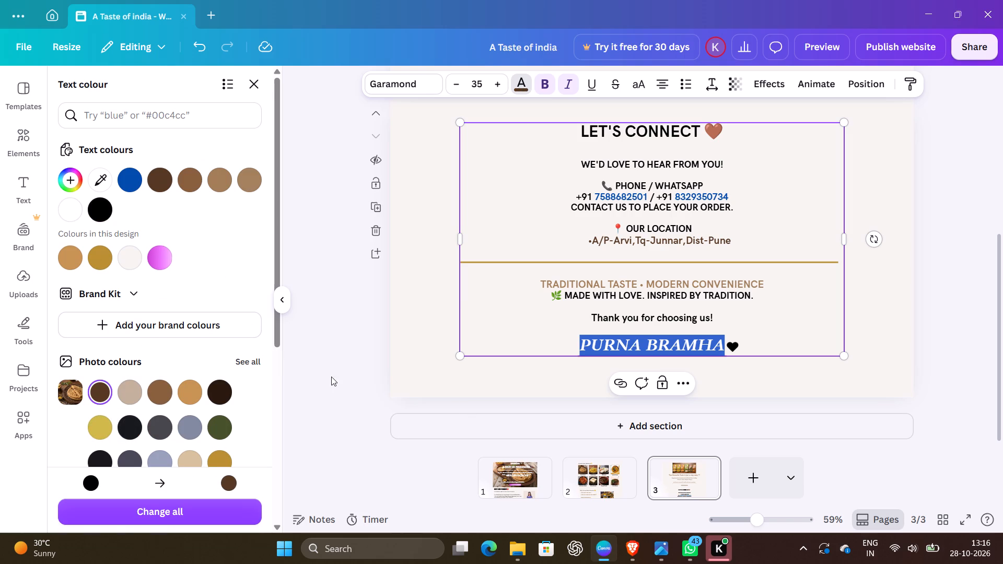
{"action": "left_click", "coordinate": [330, 406]}
{"action": "left_click", "coordinate": [330, 406]}
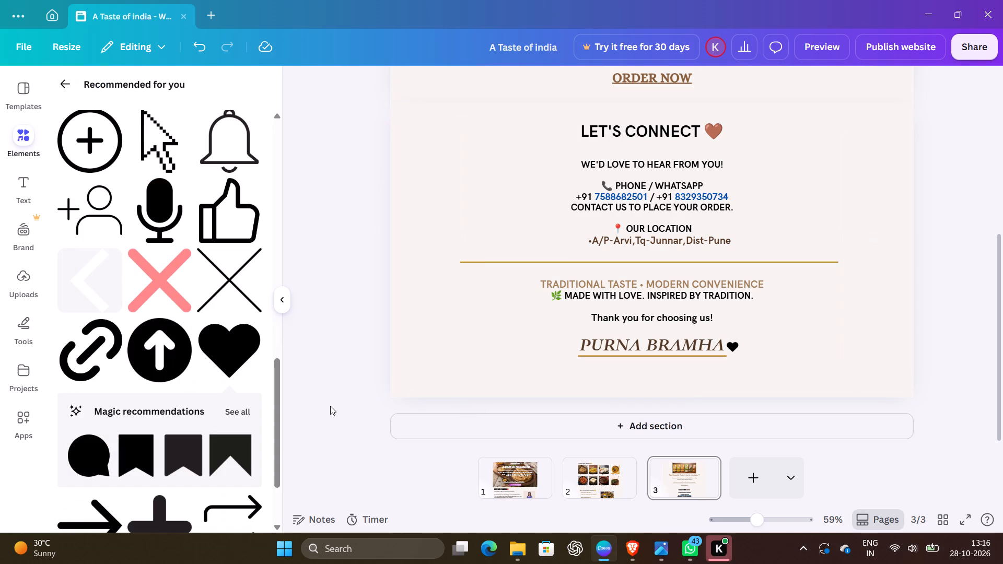
Recolour the heart beside "PURNA BRAMHA" to bright red from the default solid colours.
{"action": "left_click", "coordinate": [736, 339]}
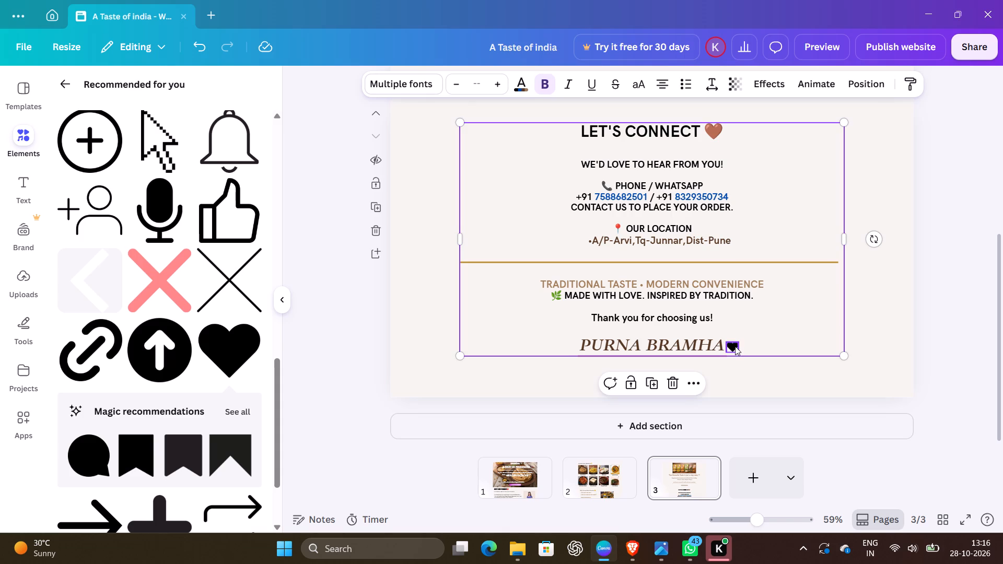
{"action": "double_click", "coordinate": [735, 346]}
{"action": "left_click", "coordinate": [735, 346]}
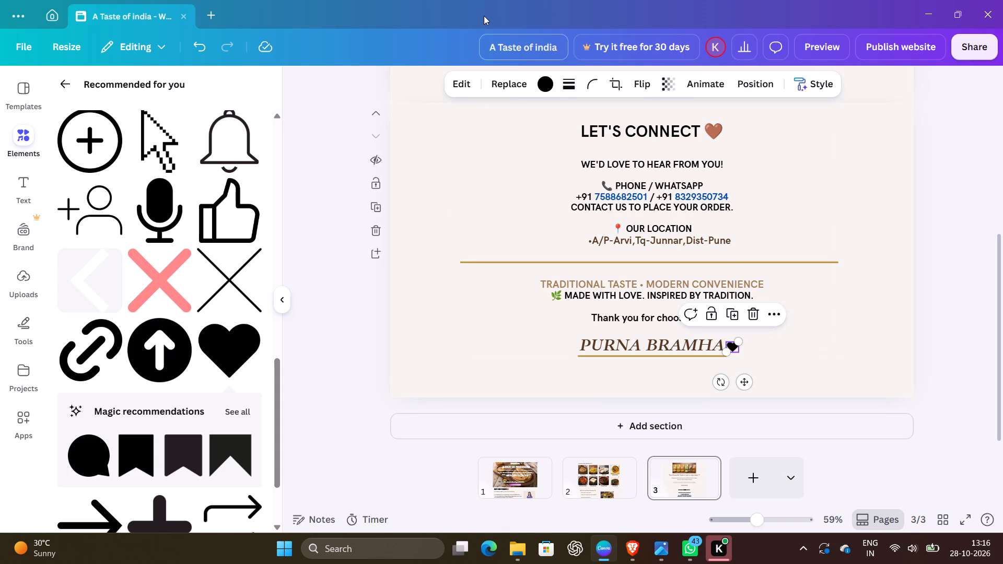
{"action": "left_click", "coordinate": [540, 82]}
{"action": "scroll", "coordinate": [161, 397], "scroll_direction": "down", "scroll_amount": 6}
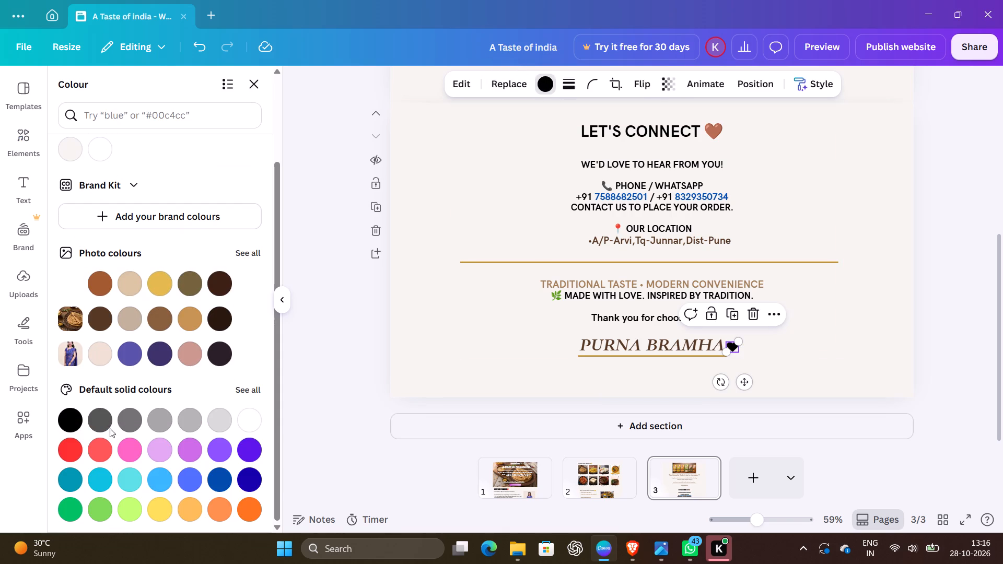
{"action": "left_click", "coordinate": [62, 450]}
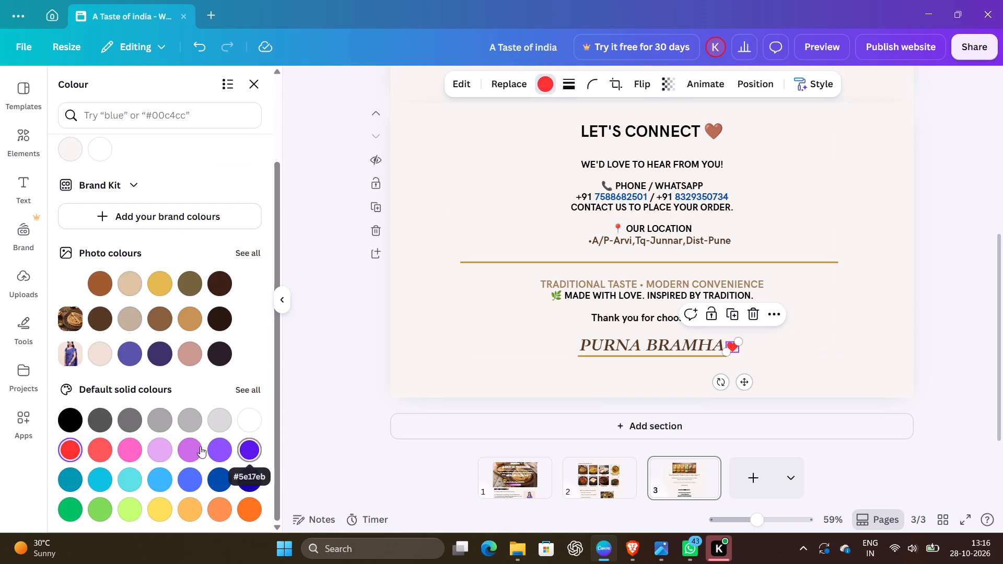
{"action": "left_click", "coordinate": [342, 396]}
{"action": "left_click", "coordinate": [342, 396]}
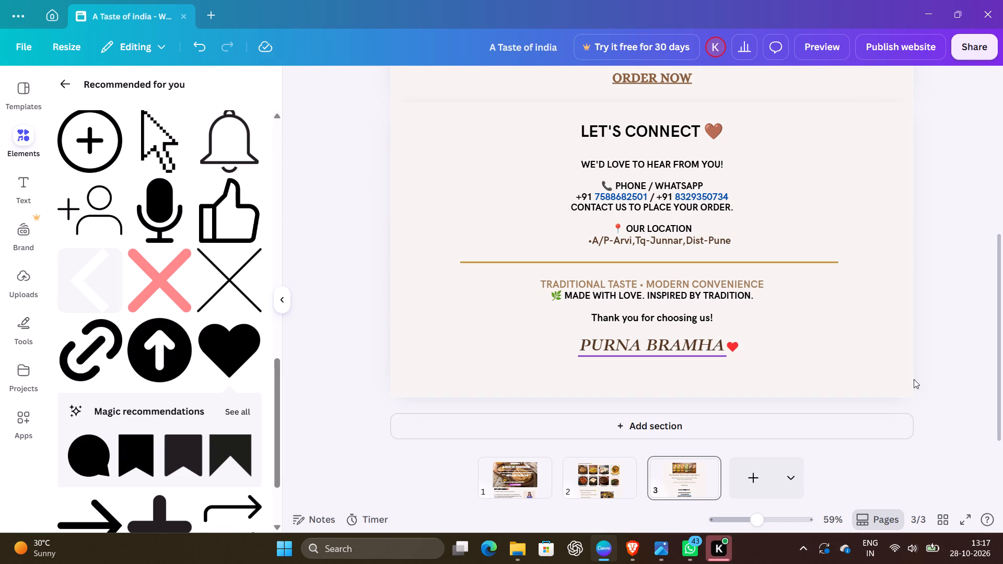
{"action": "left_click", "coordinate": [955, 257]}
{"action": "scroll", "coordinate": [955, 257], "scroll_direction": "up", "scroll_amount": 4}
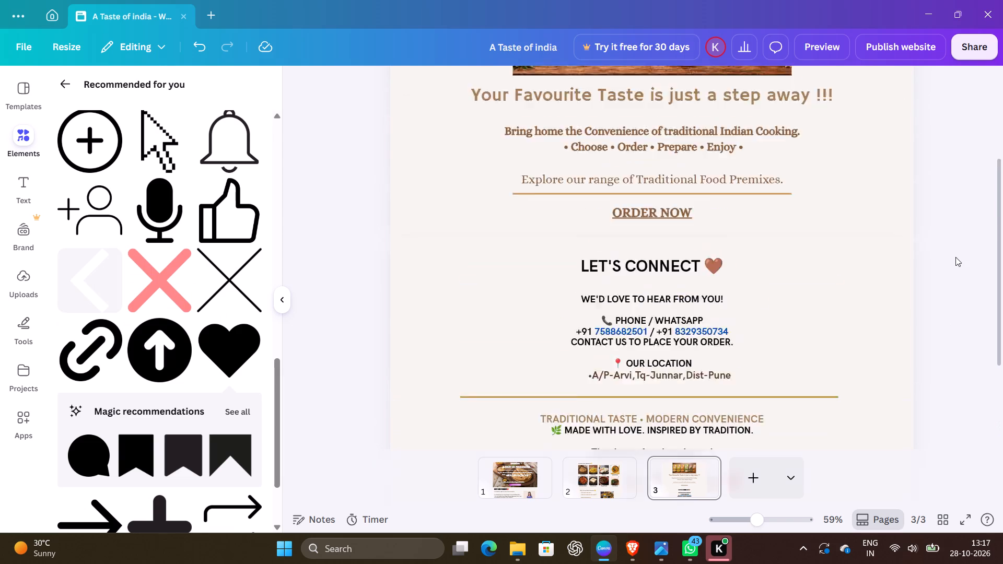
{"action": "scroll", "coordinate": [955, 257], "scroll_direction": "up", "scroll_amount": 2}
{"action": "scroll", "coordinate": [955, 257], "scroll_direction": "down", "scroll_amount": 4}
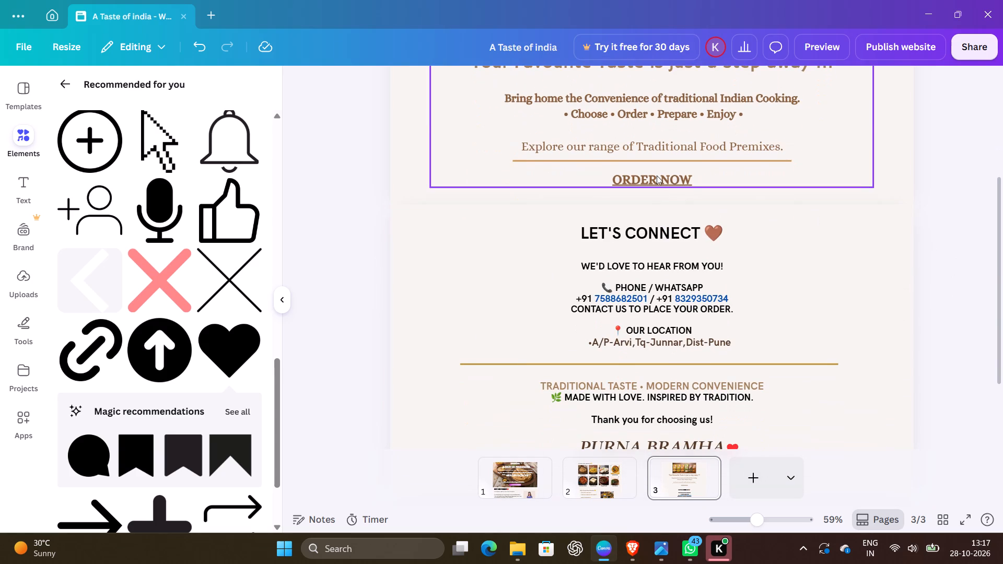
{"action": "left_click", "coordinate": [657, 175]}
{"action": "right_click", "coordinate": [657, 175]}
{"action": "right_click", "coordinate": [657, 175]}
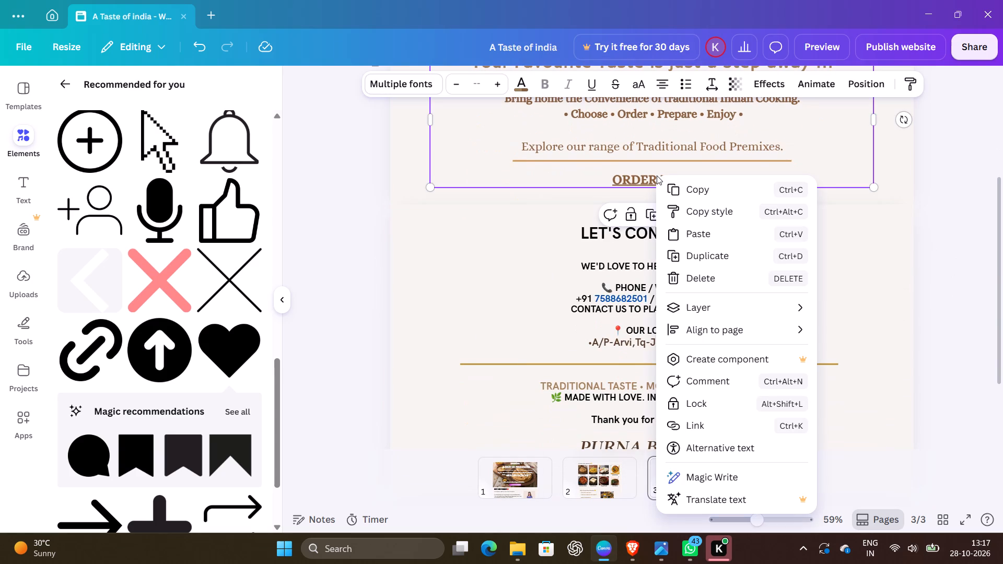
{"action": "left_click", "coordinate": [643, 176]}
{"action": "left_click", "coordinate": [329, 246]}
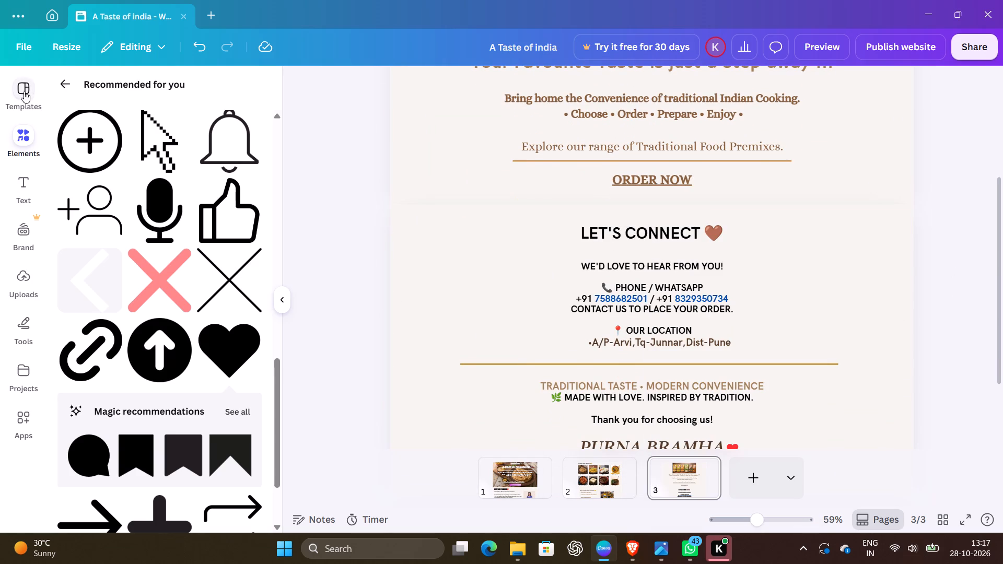
Insert the purple gradient button with slightly rounded corners from the Buttons elements into the "Let's Connect" section.
{"action": "left_click", "coordinate": [24, 137]}
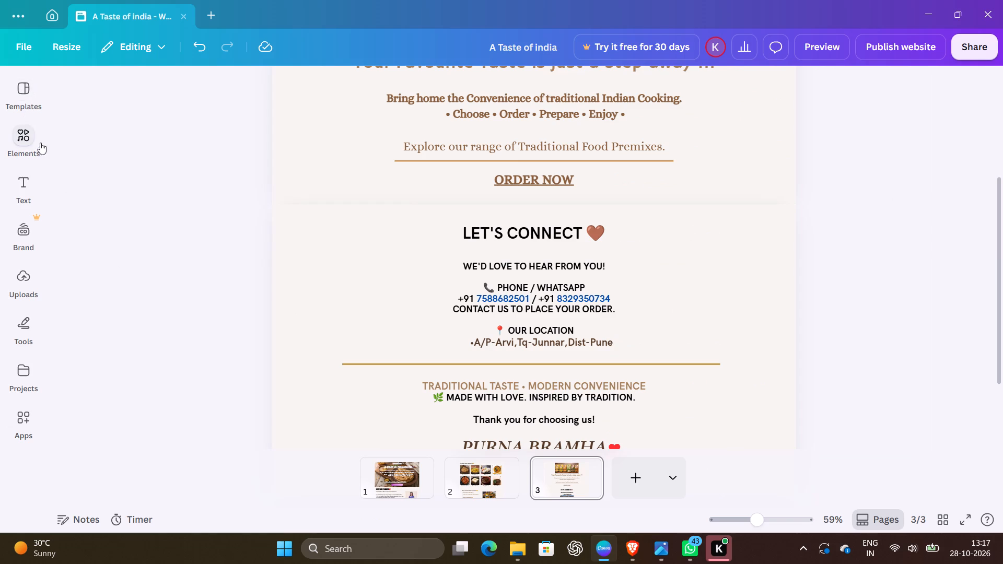
{"action": "left_click", "coordinate": [29, 142]}
{"action": "left_click", "coordinate": [66, 93]}
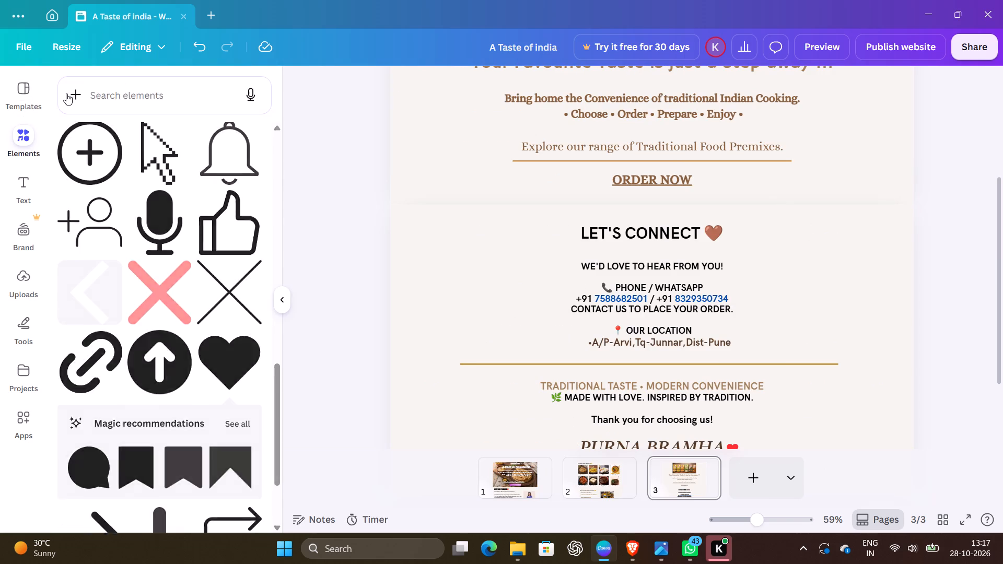
{"action": "left_click", "coordinate": [177, 357]}
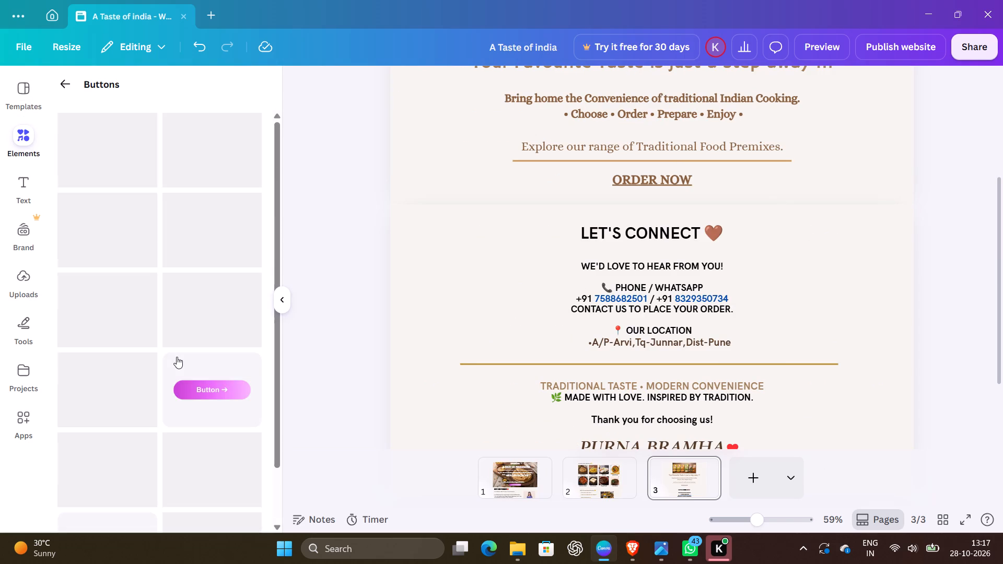
{"action": "scroll", "coordinate": [177, 357], "scroll_direction": "down", "scroll_amount": 3}
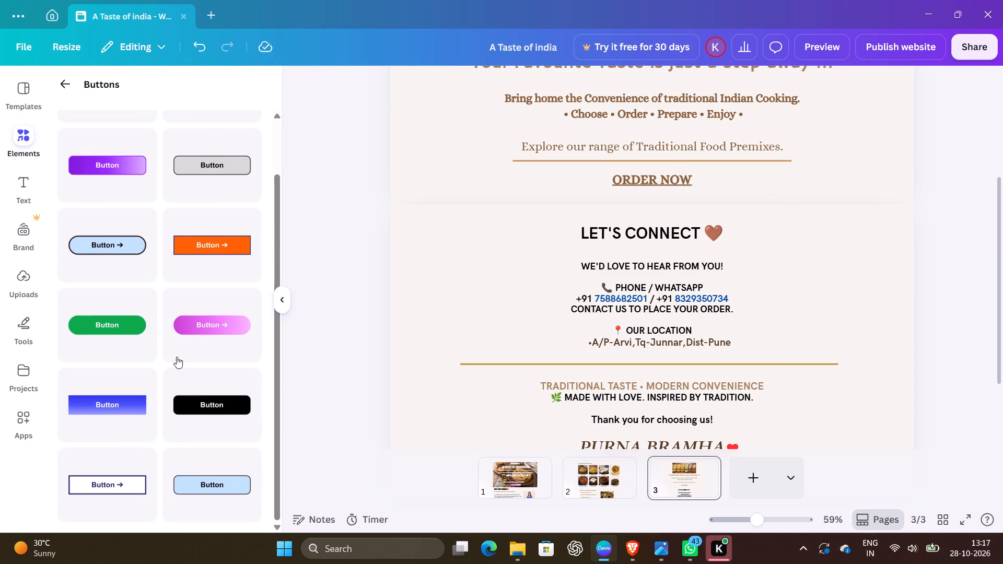
{"action": "left_click", "coordinate": [110, 154]}
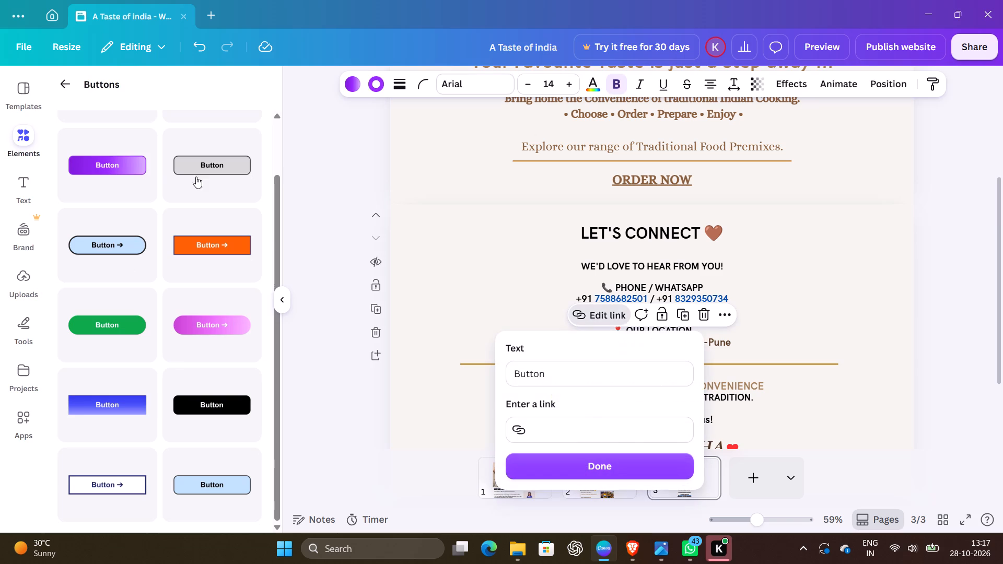
Set the new button's text to "ORDER NOW".
{"action": "triple_click", "coordinate": [556, 374]}
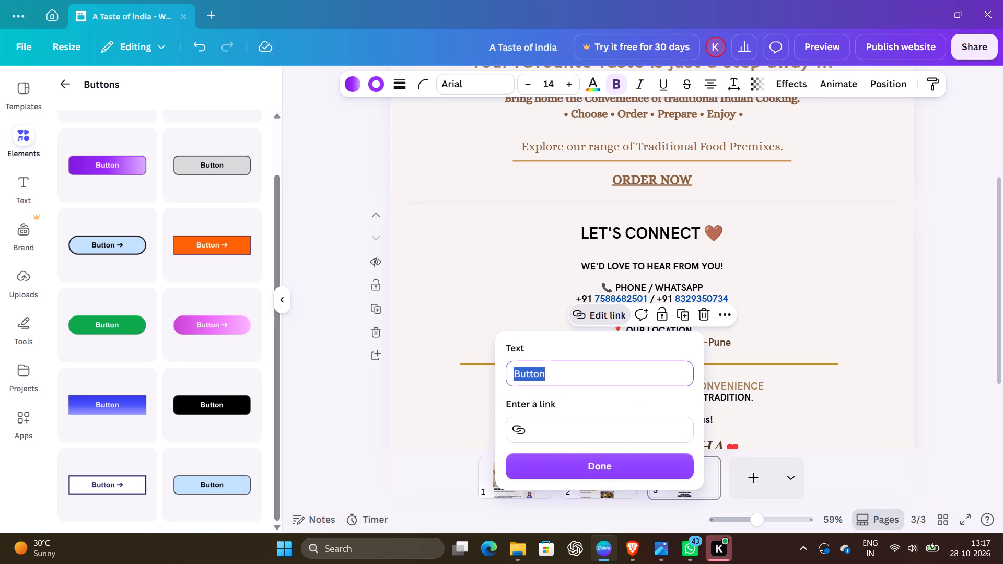
{"action": "type", "text": "ORDER NO"}
{"action": "key", "text": "shift+w"}
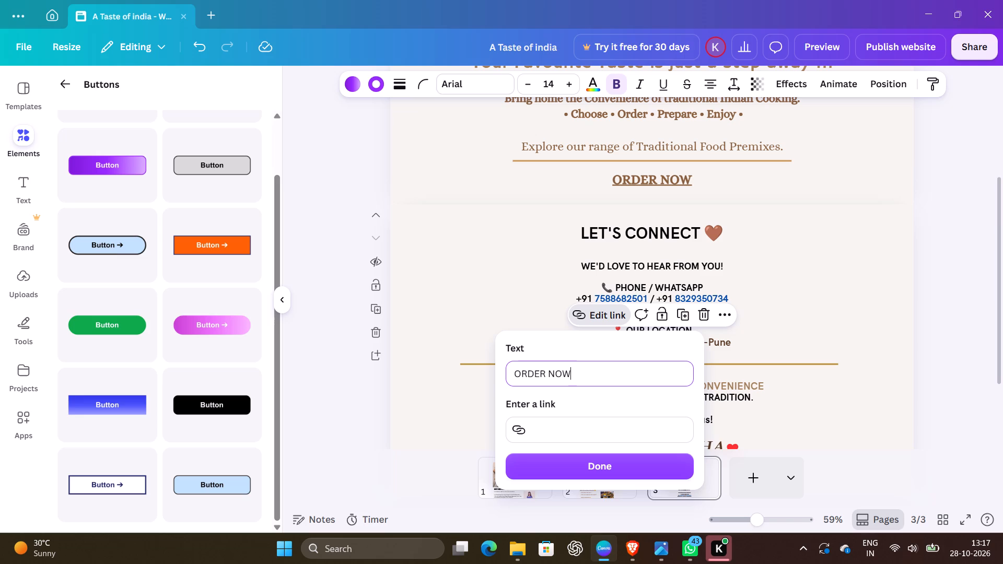
Set the "ORDER NOW" button's link type to phone number and open the link field for entry.
{"action": "scroll", "coordinate": [563, 398], "scroll_direction": "up", "scroll_amount": 1}
{"action": "left_click", "coordinate": [513, 429]}
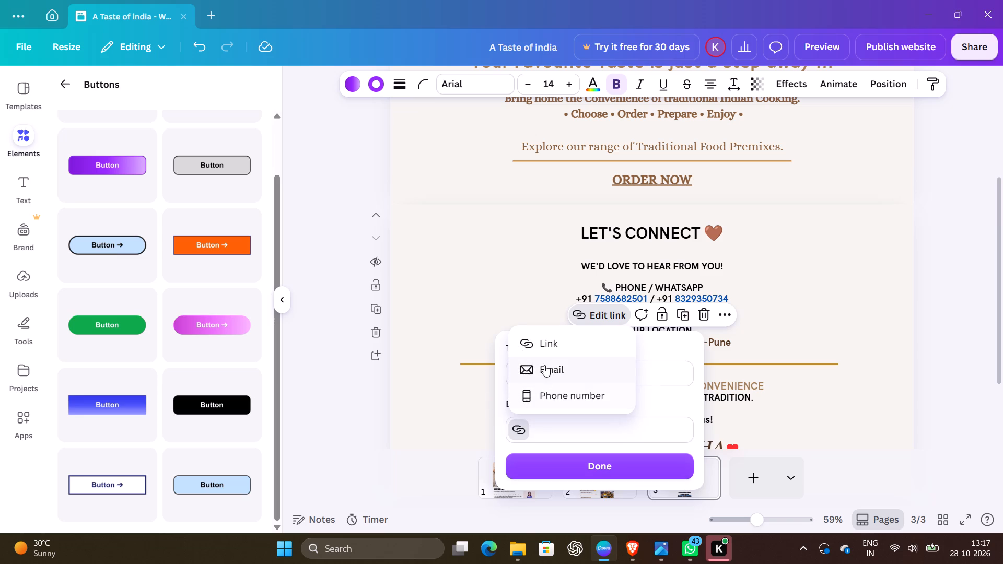
{"action": "left_click", "coordinate": [549, 342]}
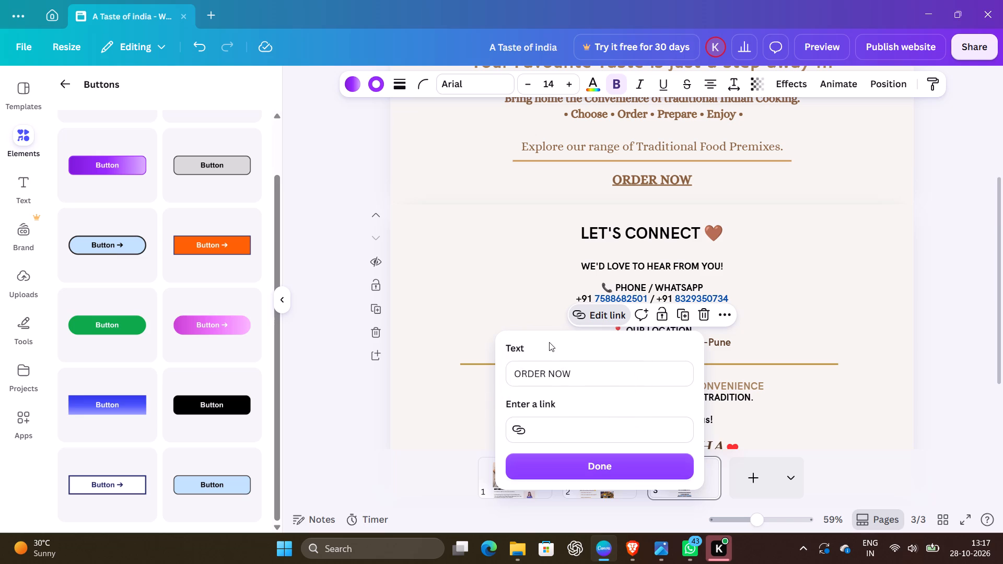
{"action": "left_click", "coordinate": [521, 430]}
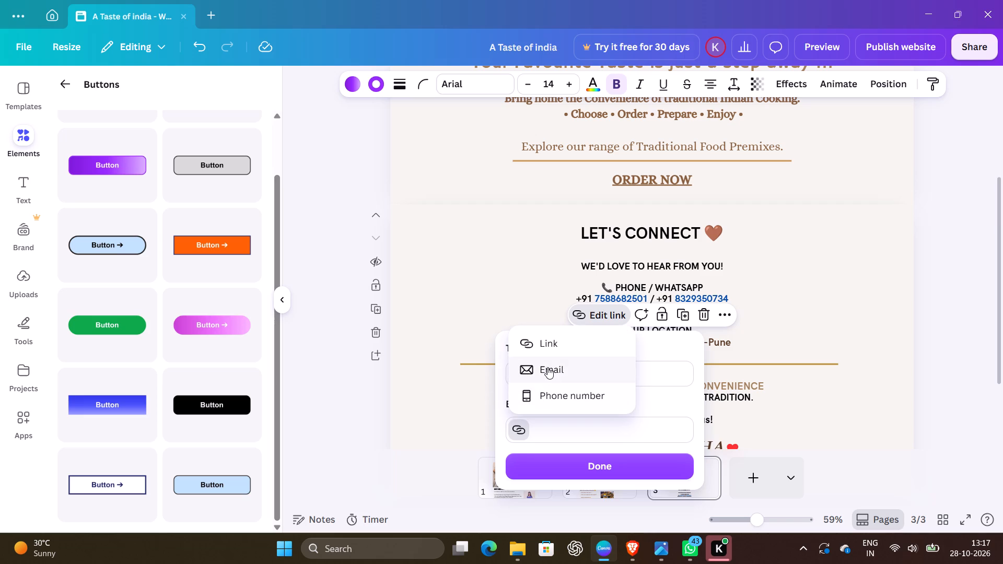
{"action": "left_click", "coordinate": [539, 389]}
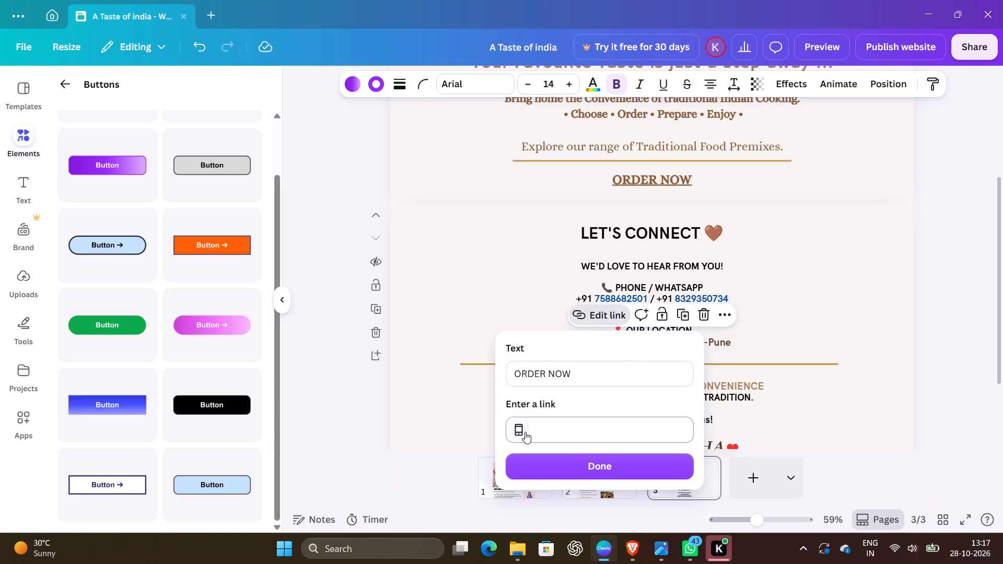
{"action": "left_click", "coordinate": [525, 432]}
{"action": "left_click", "coordinate": [545, 432]}
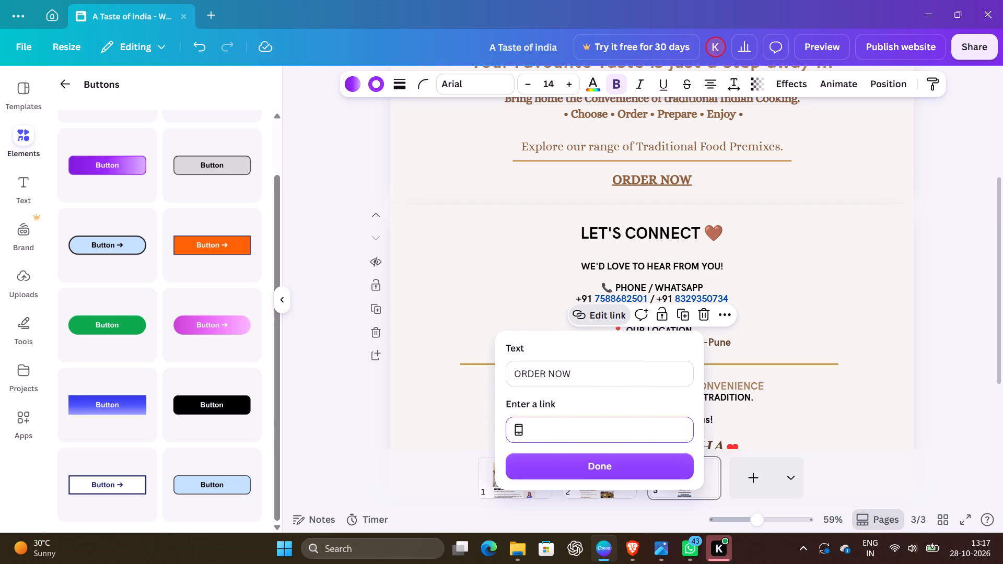
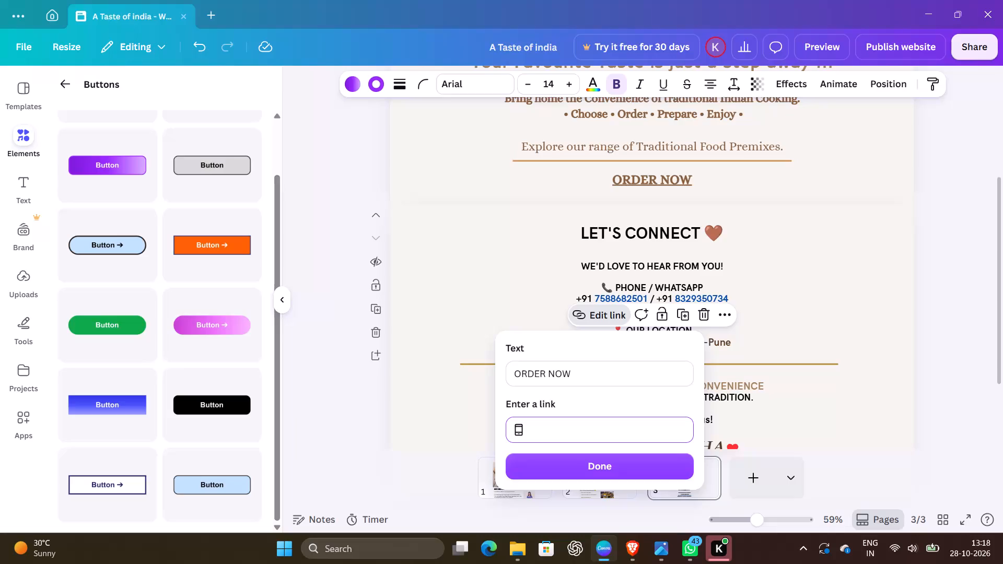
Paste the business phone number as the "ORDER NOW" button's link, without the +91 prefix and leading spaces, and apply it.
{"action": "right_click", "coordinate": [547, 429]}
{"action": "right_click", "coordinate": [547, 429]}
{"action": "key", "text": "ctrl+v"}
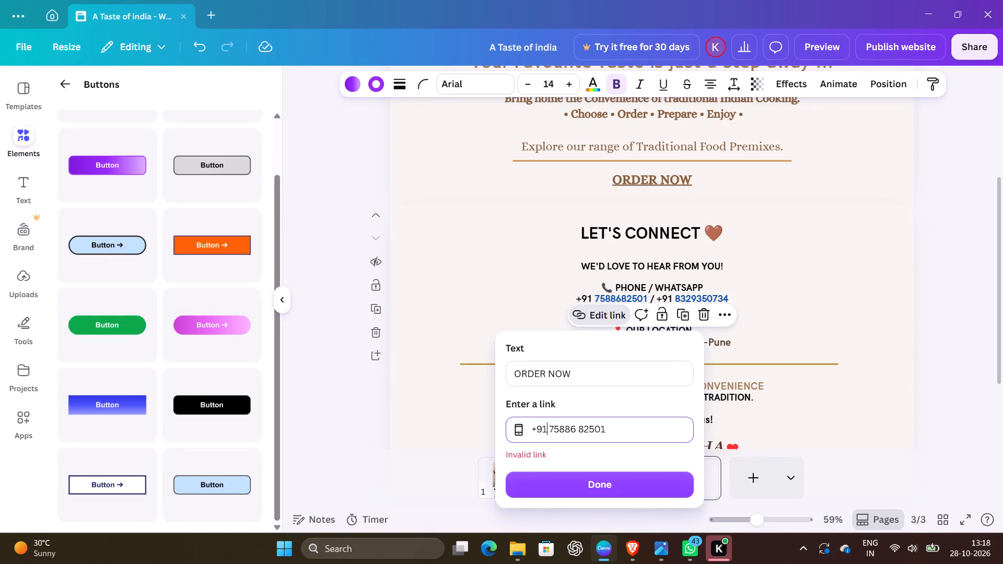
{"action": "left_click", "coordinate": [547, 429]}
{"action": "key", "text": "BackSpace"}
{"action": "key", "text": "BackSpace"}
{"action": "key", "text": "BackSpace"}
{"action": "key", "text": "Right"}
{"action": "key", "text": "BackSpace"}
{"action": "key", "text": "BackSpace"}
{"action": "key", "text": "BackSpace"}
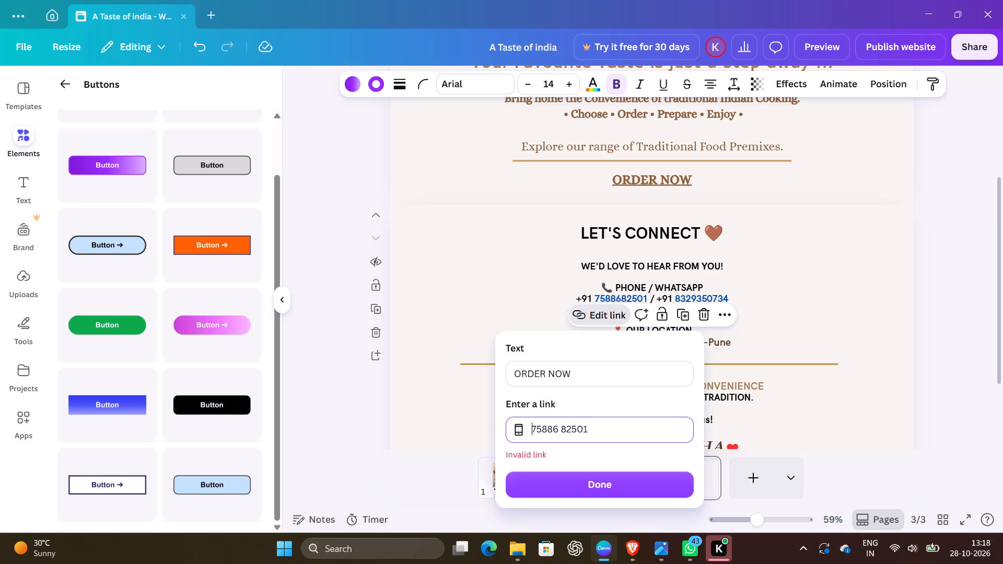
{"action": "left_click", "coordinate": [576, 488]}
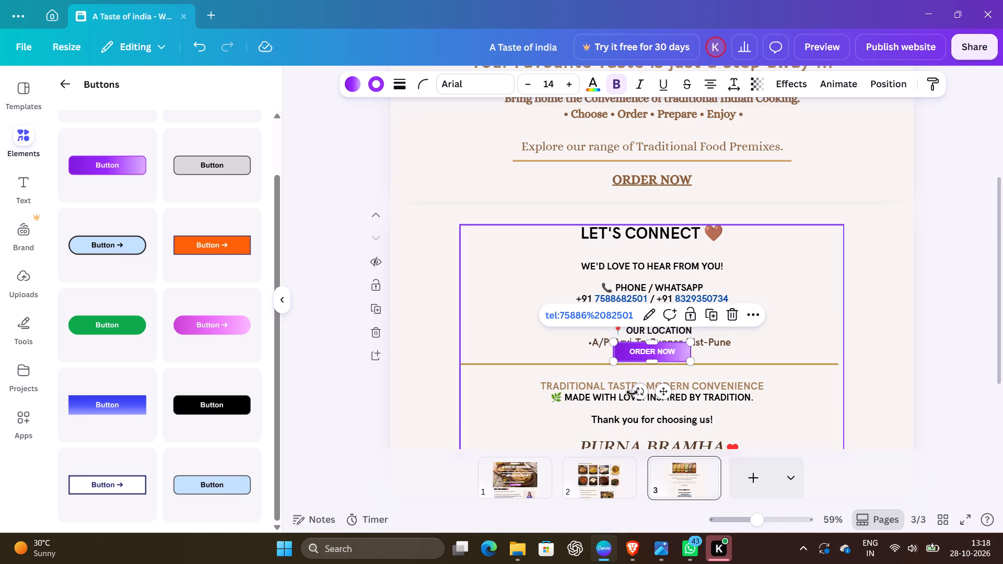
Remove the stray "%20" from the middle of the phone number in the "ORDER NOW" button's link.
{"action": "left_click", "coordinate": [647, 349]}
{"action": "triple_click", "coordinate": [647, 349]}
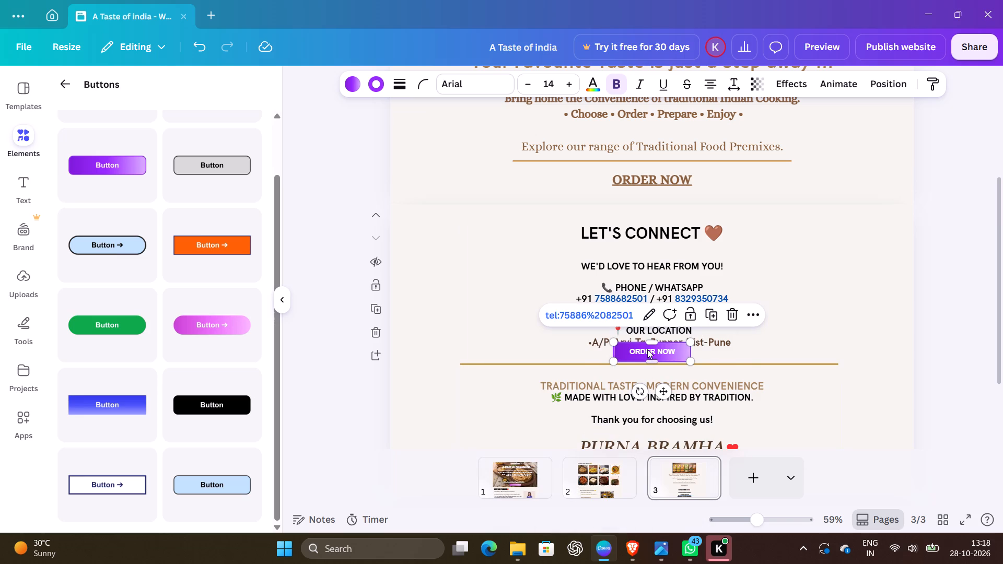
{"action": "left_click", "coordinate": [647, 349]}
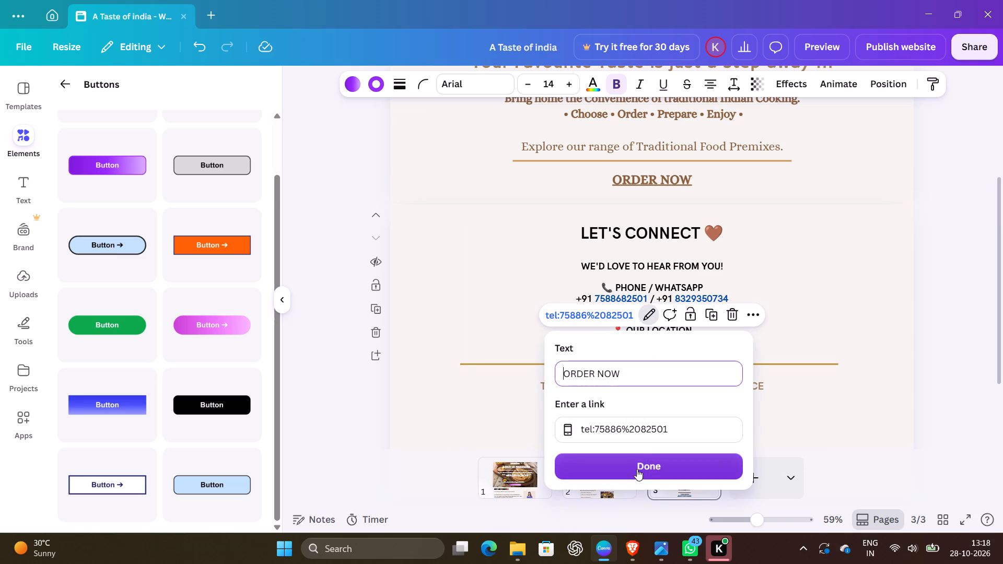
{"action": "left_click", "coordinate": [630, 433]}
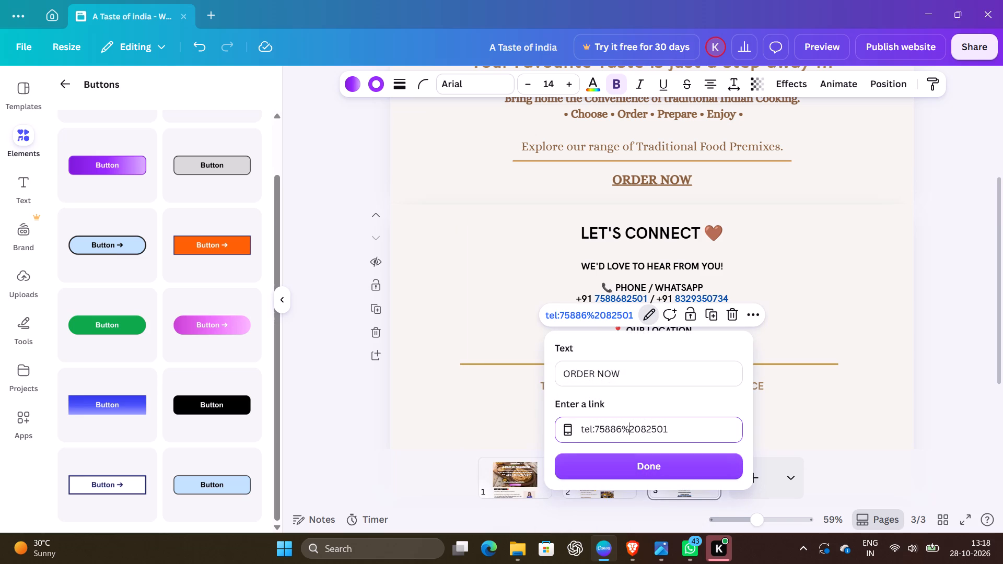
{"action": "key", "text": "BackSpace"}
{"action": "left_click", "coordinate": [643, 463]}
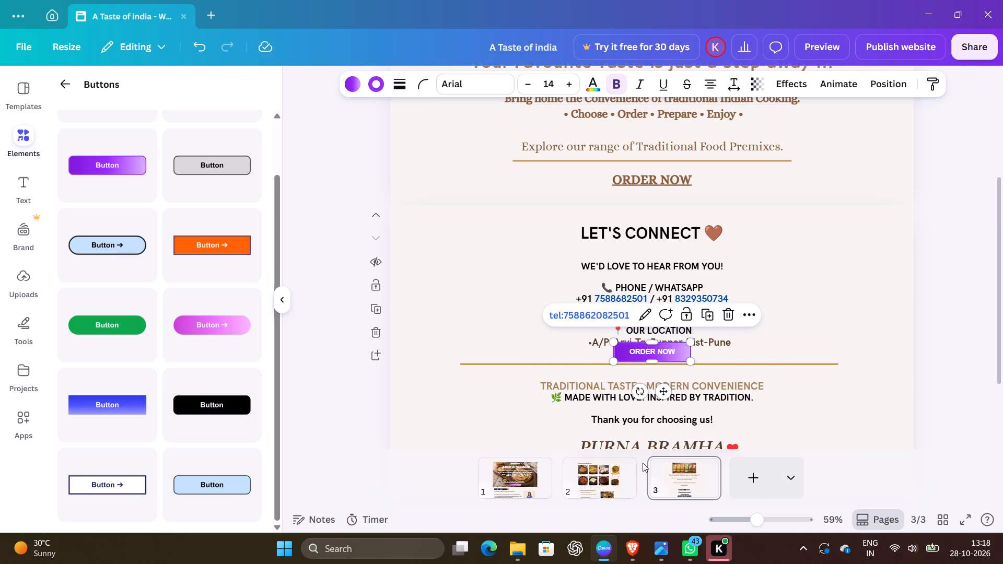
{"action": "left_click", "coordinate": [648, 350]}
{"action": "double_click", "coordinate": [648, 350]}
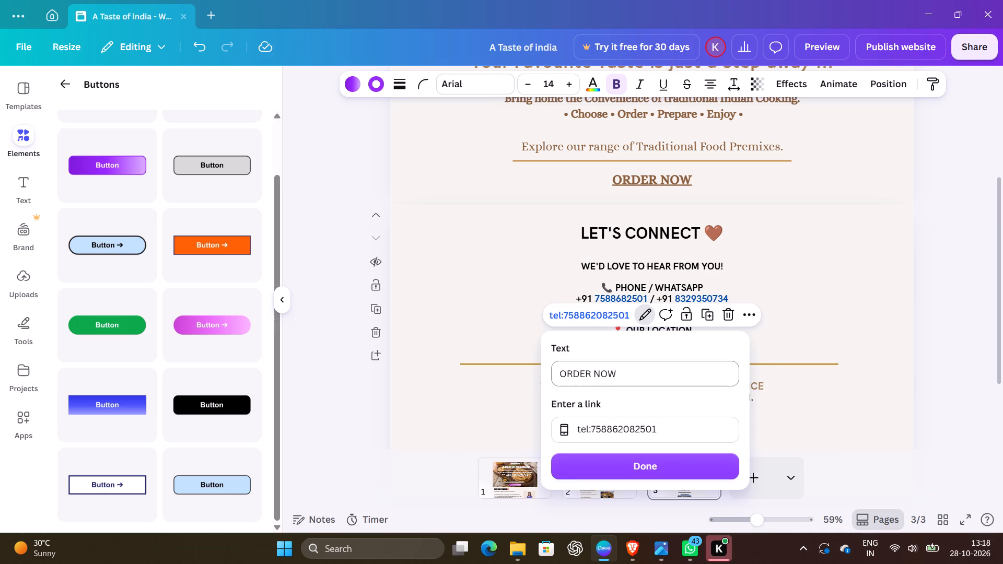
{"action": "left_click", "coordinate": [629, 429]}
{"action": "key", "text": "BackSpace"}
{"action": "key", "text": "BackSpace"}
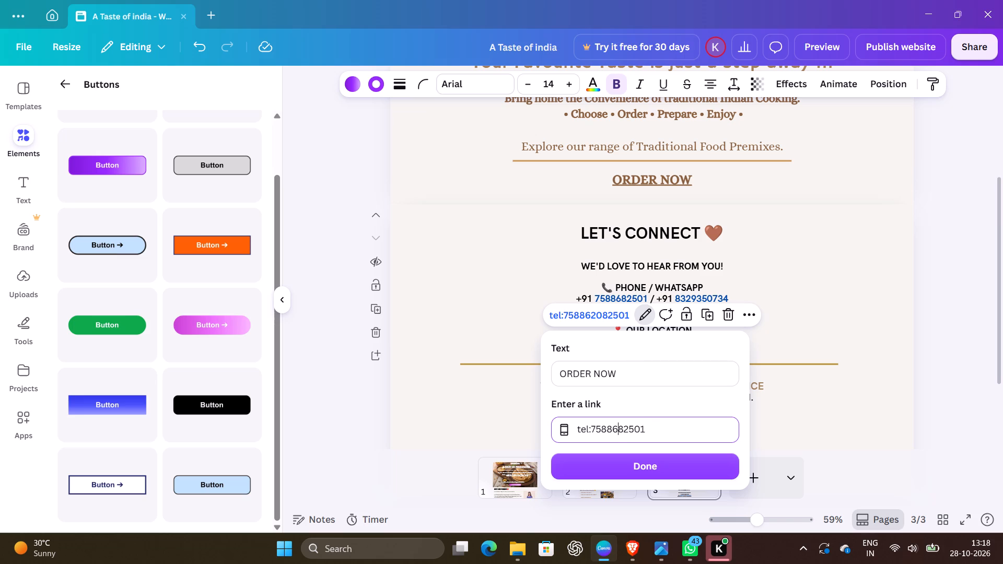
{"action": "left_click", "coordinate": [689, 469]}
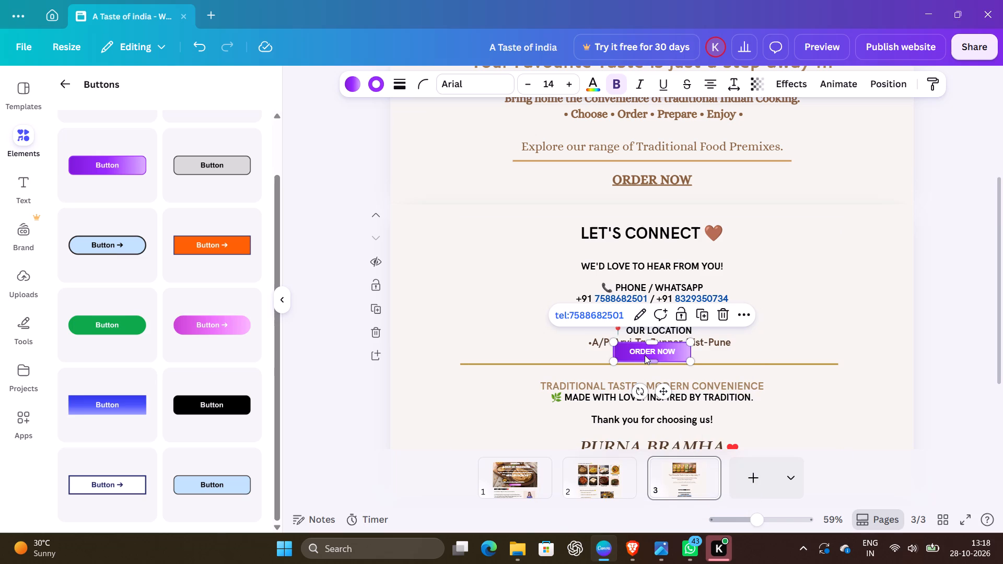
Delete the purple "ORDER NOW" button from the "Let's Connect" section.
{"action": "left_click", "coordinate": [636, 349]}
{"action": "double_click", "coordinate": [636, 349]}
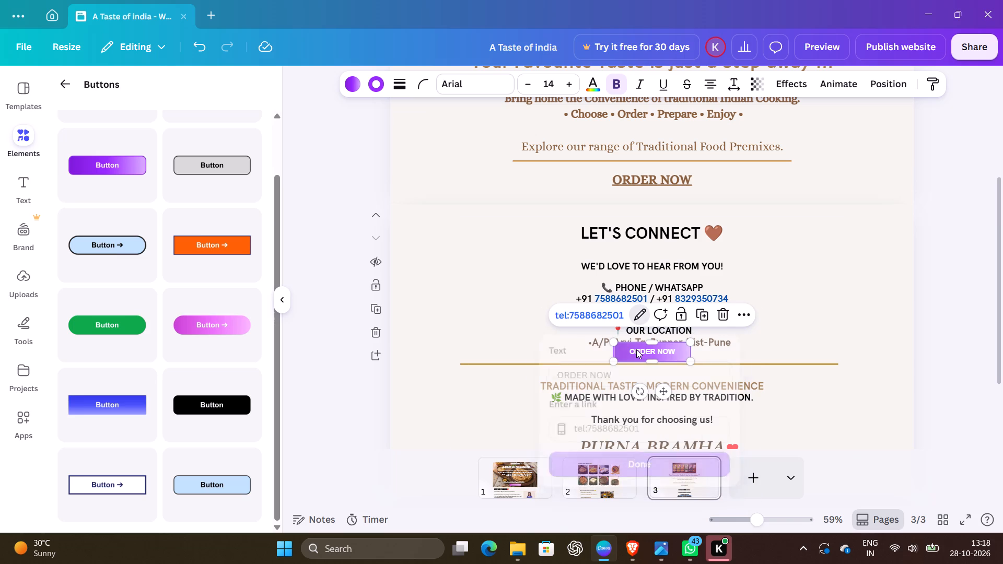
{"action": "left_click", "coordinate": [722, 316]}
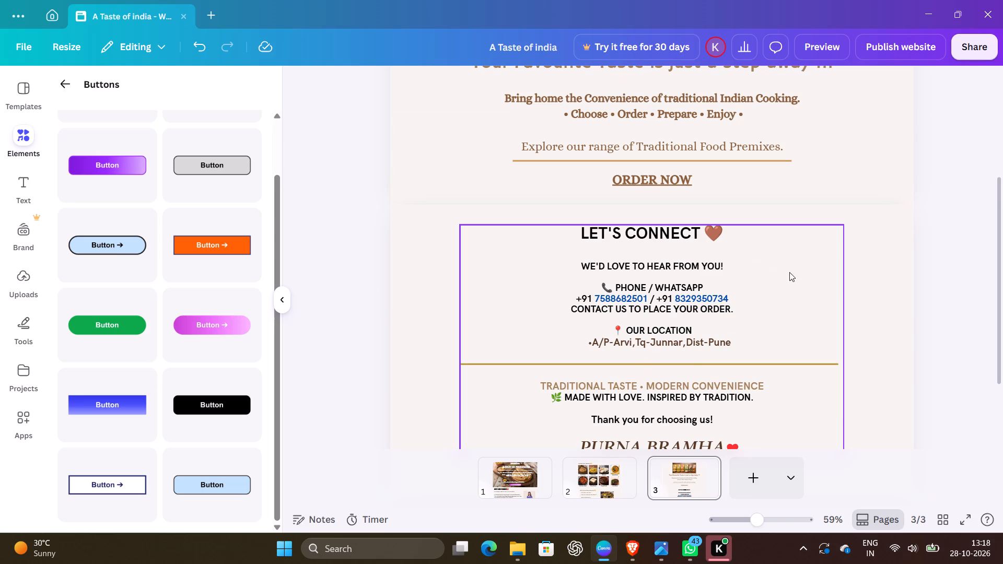
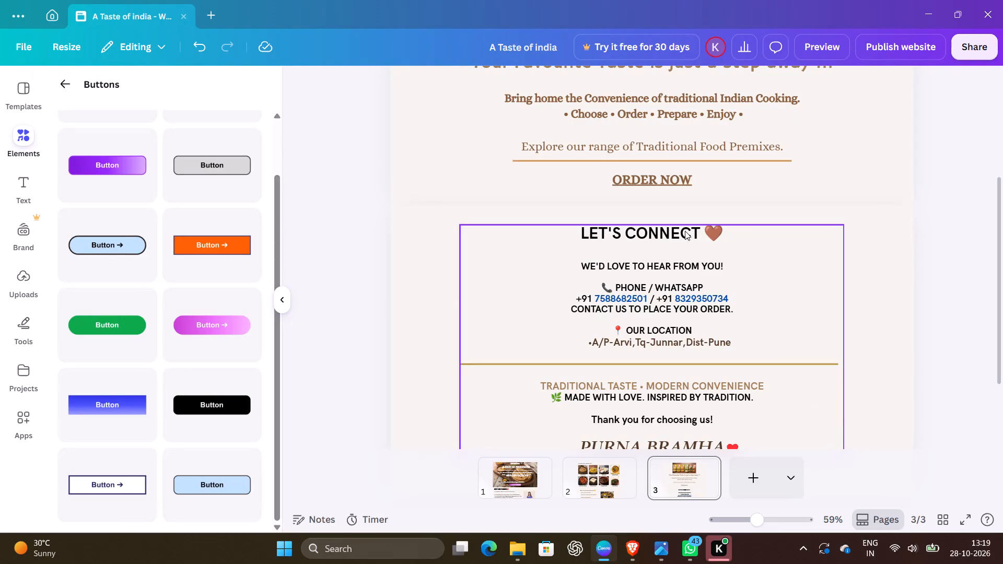
Add a new purple gradient button to page 3 and set its text to "ORDER NOW".
{"action": "left_click", "coordinate": [648, 176]}
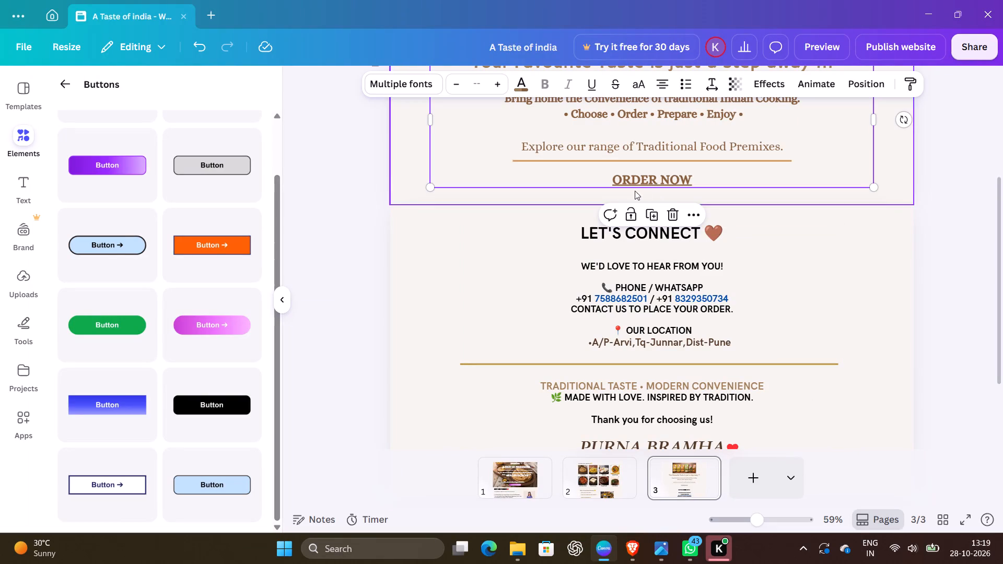
{"action": "scroll", "coordinate": [111, 163], "scroll_direction": "down", "scroll_amount": 5}
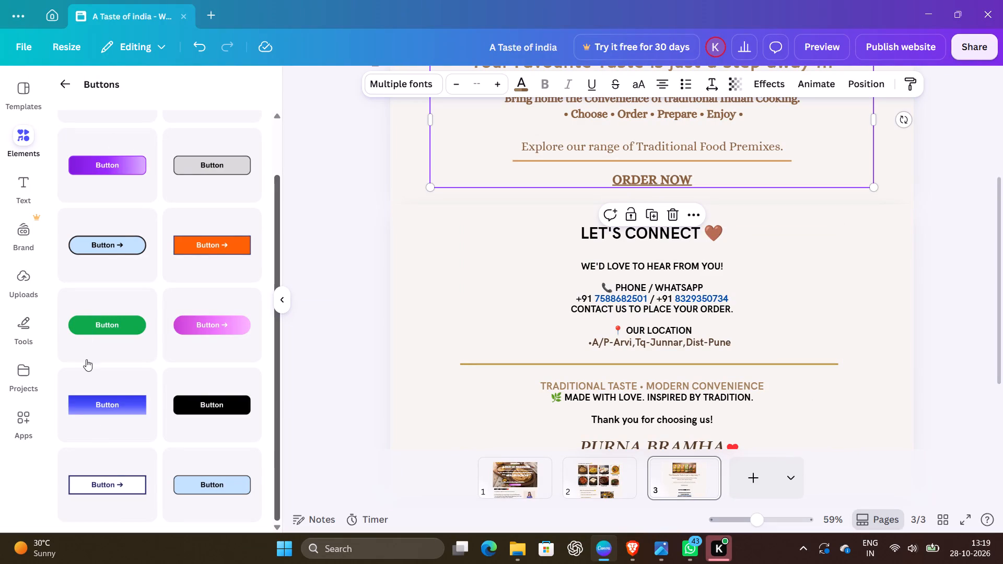
{"action": "scroll", "coordinate": [134, 386], "scroll_direction": "up", "scroll_amount": 2}
{"action": "left_click", "coordinate": [106, 230]}
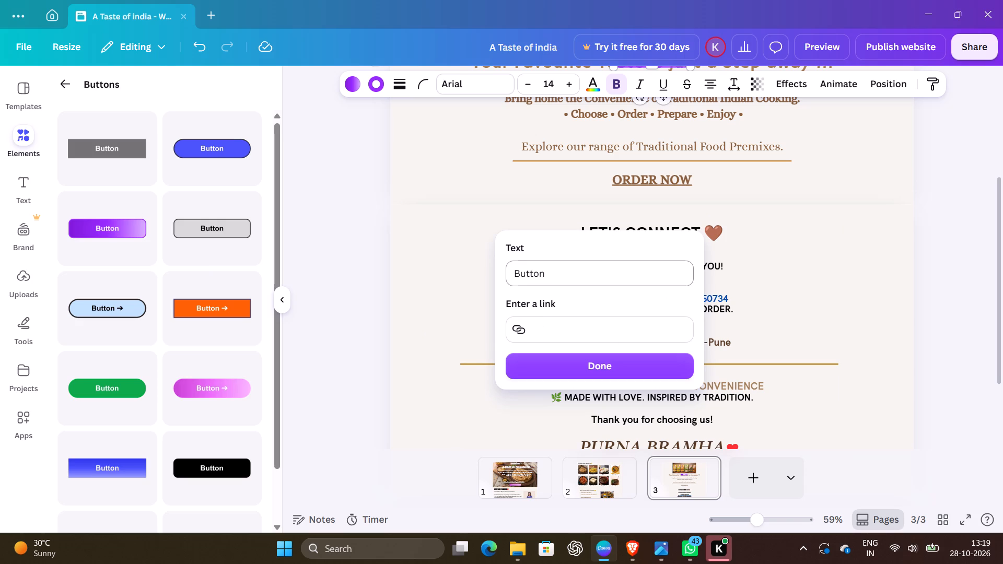
{"action": "left_click_drag", "start_coordinate": [550, 267], "coordinate": [339, 298]}
{"action": "key", "text": "shift+o"}
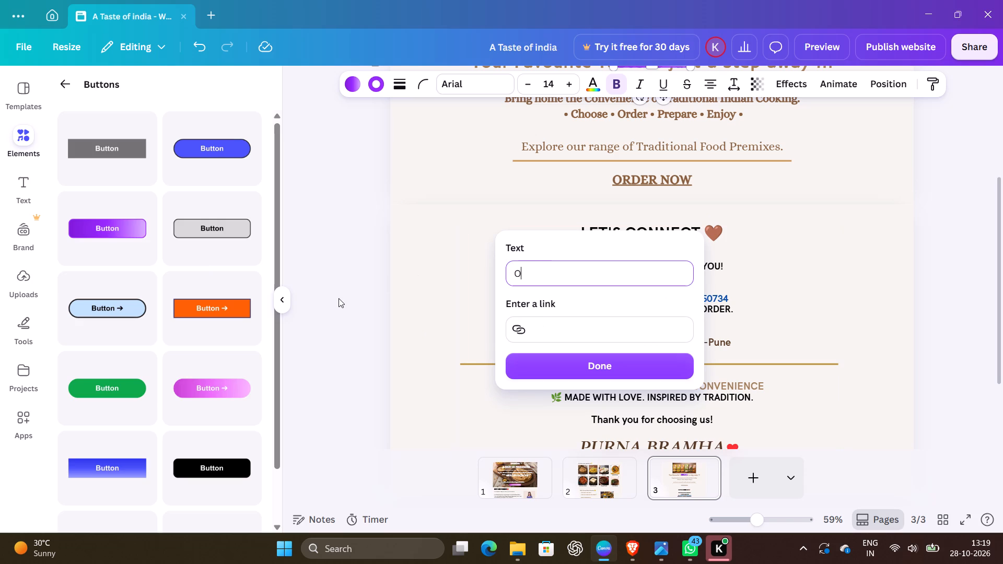
{"action": "type", "text": "RDER NOW"}
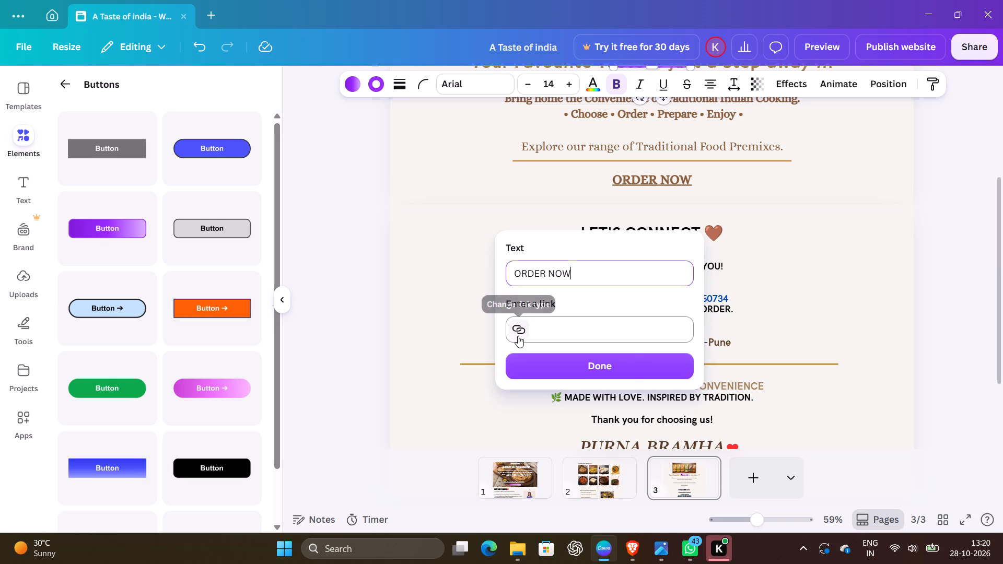
Choose Link as the link type for the new "ORDER NOW" button.
{"action": "left_click", "coordinate": [518, 336]}
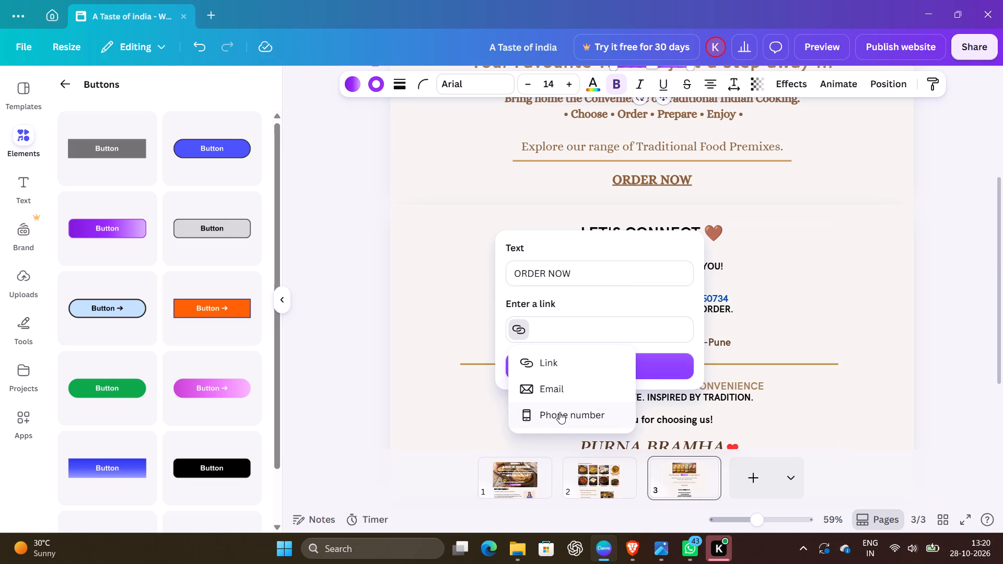
{"action": "left_click", "coordinate": [566, 371]}
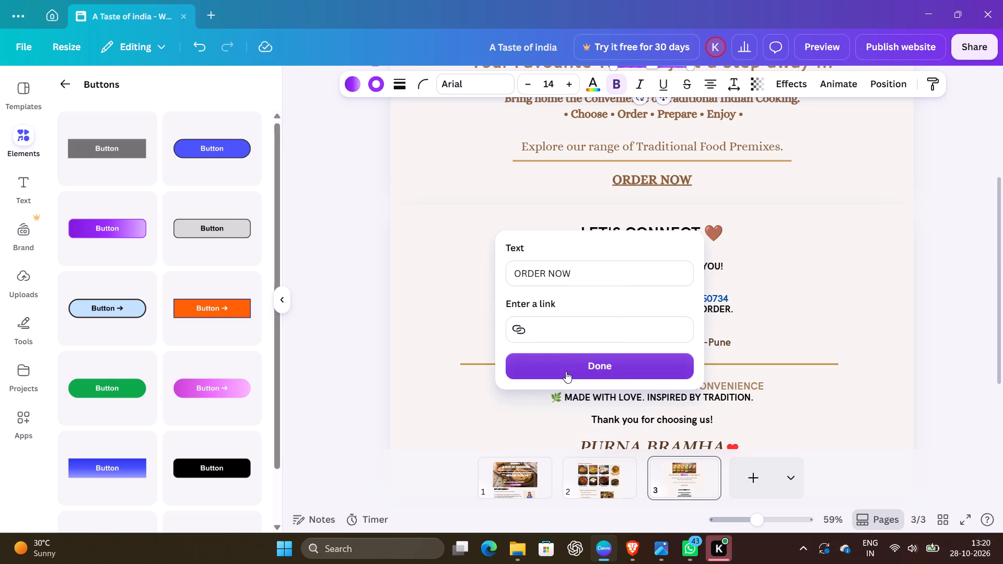
{"action": "left_click", "coordinate": [559, 324]}
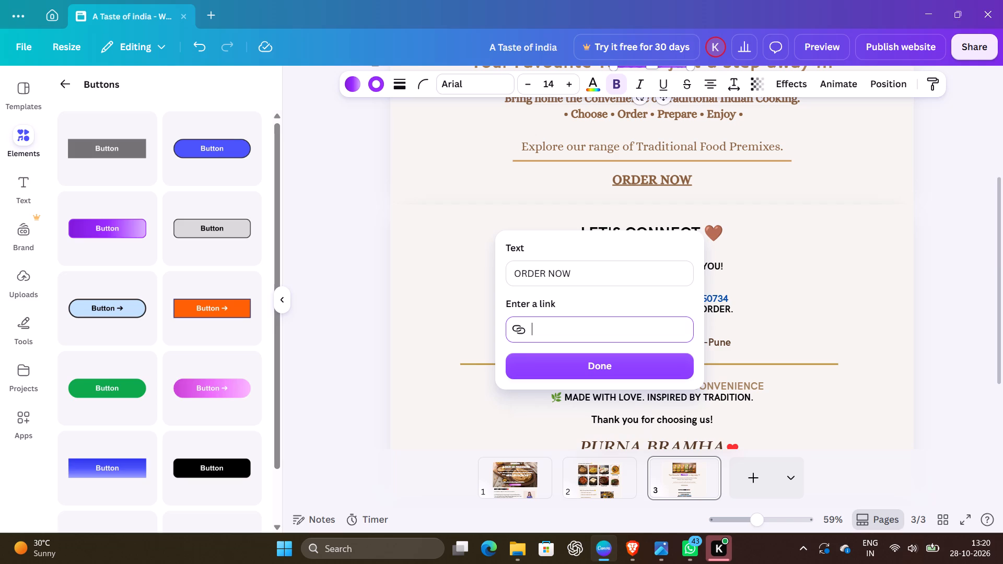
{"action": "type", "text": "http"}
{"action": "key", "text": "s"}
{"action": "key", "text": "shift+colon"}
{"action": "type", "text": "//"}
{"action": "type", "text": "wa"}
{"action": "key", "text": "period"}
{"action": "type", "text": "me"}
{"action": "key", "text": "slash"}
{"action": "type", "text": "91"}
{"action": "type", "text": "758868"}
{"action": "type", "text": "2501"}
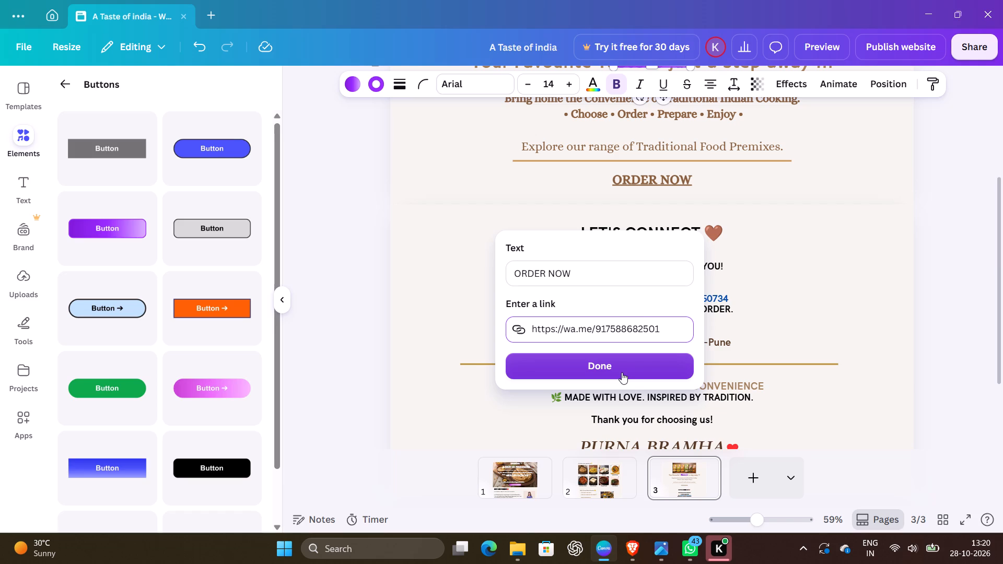
{"action": "left_click", "coordinate": [622, 372]}
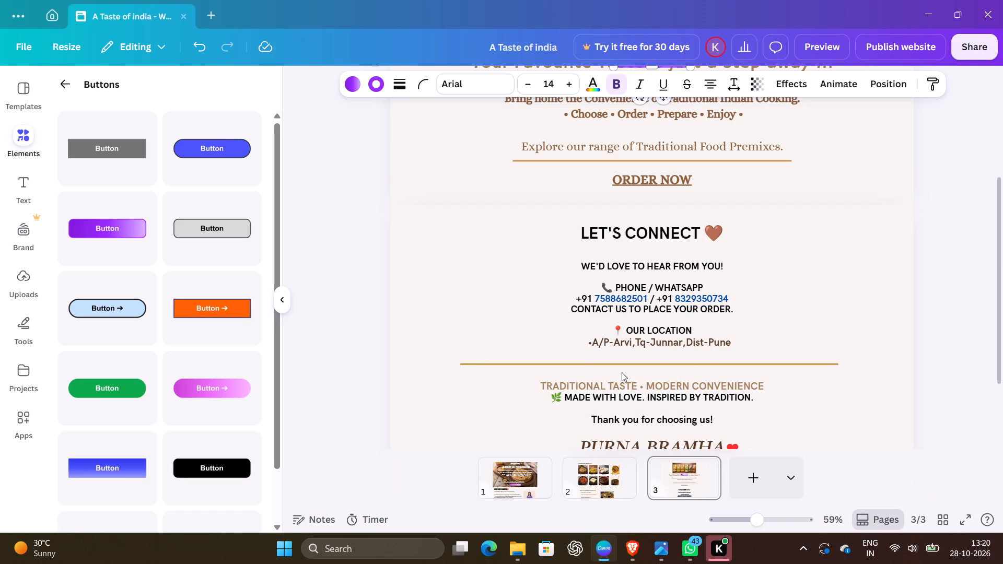
Open the website preview to check the new "ORDER NOW" button.
{"action": "left_click", "coordinate": [820, 57]}
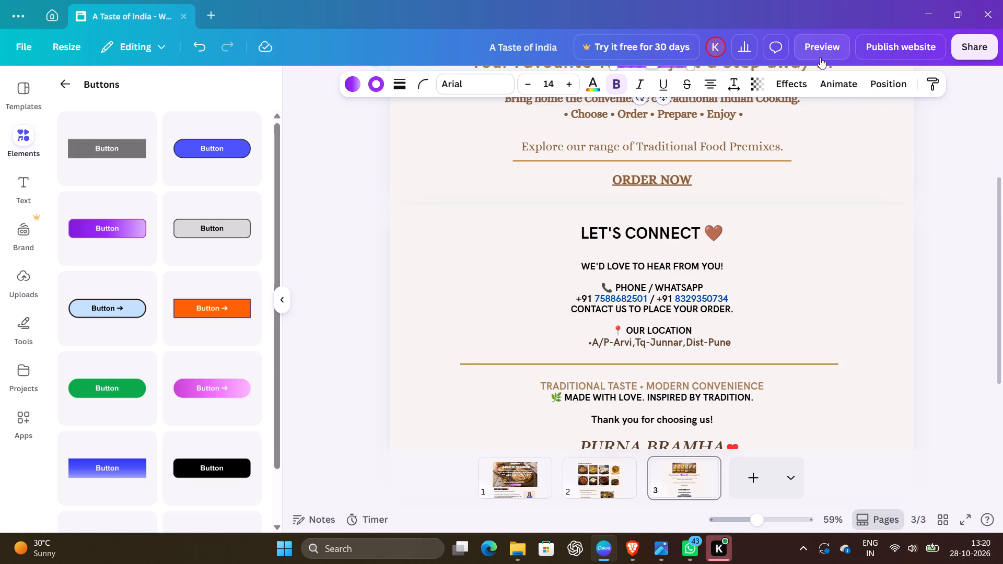
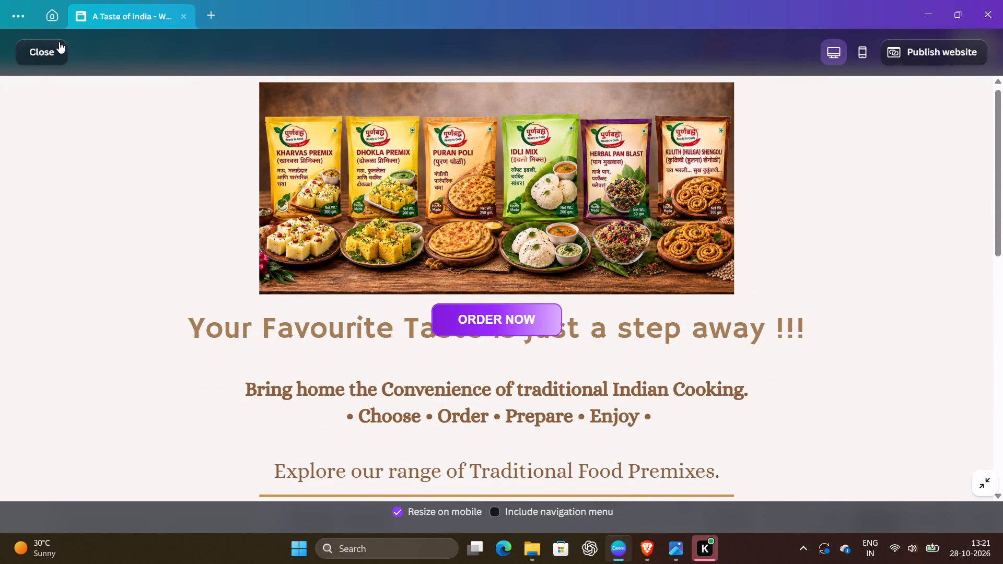
Exit the website preview and move the purple "ORDER NOW" button down onto the divider line below "Explore our range of Traditional Food Premixes.".
{"action": "left_click", "coordinate": [61, 41]}
{"action": "scroll", "coordinate": [581, 346], "scroll_direction": "down", "scroll_amount": 1}
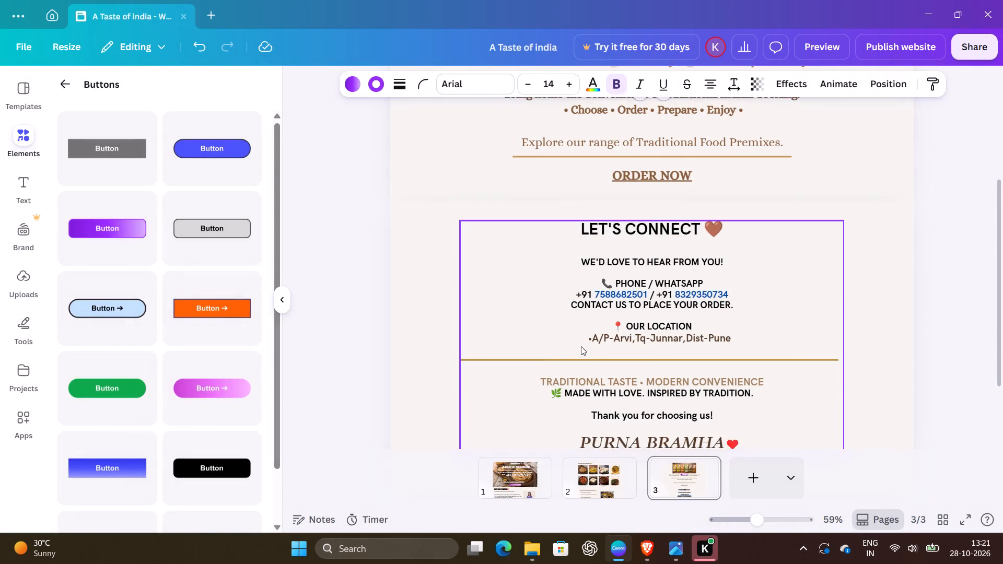
{"action": "scroll", "coordinate": [581, 346], "scroll_direction": "down", "scroll_amount": 2}
{"action": "scroll", "coordinate": [581, 346], "scroll_direction": "up", "scroll_amount": 1}
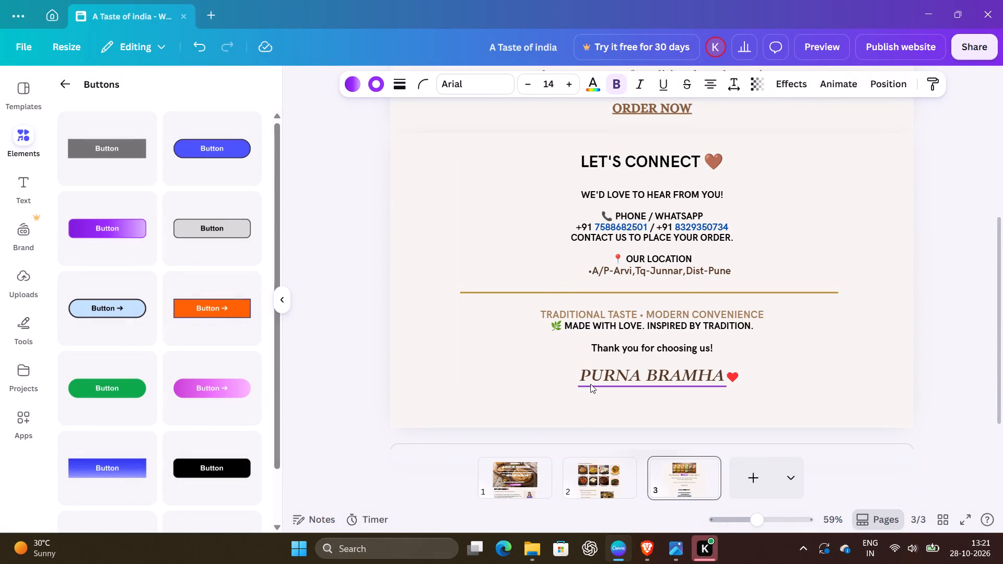
{"action": "left_click", "coordinate": [590, 384]}
{"action": "left_click", "coordinate": [939, 306]}
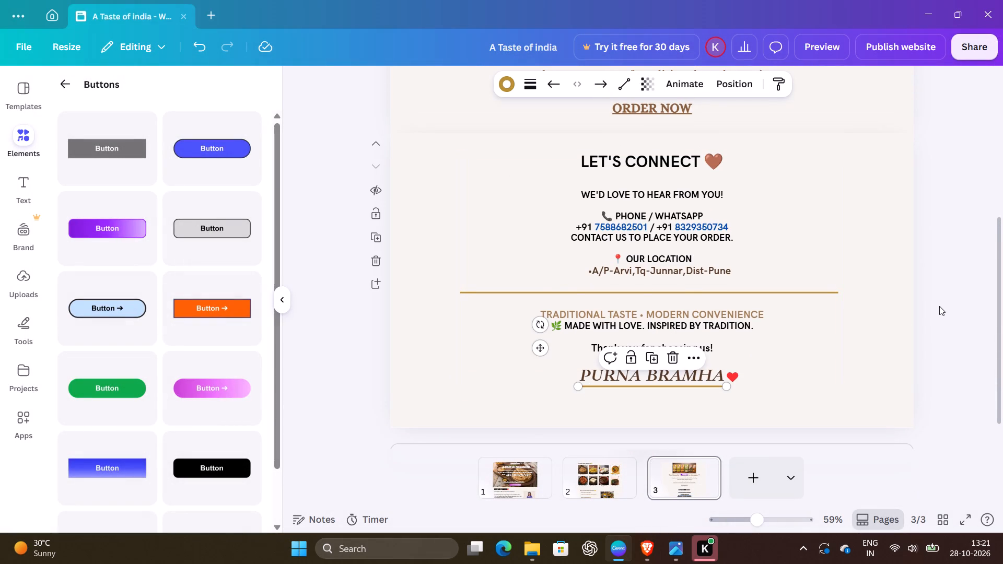
{"action": "scroll", "coordinate": [939, 306], "scroll_direction": "up", "scroll_amount": 3}
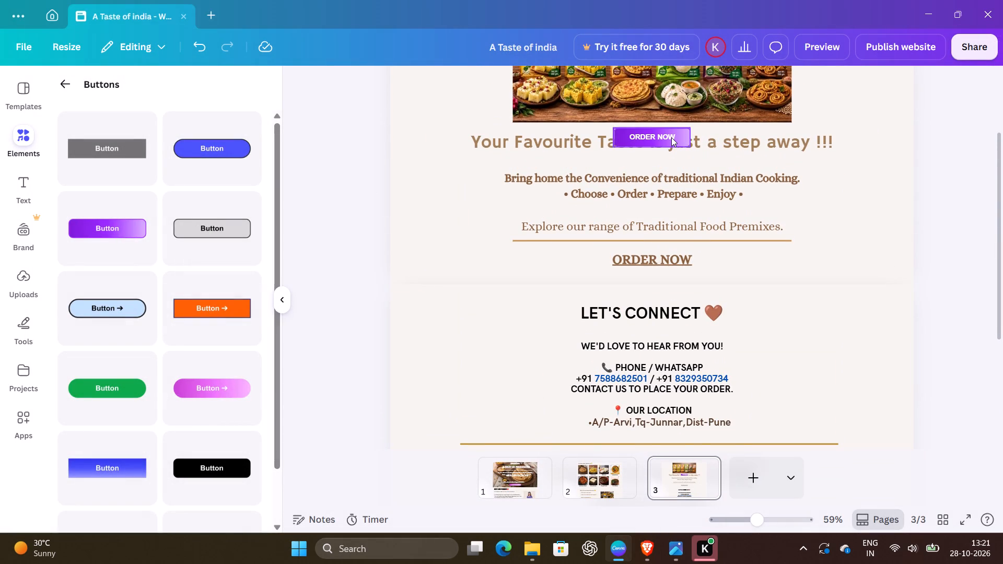
{"action": "left_click", "coordinate": [671, 137]}
{"action": "left_click_drag", "start_coordinate": [671, 137], "coordinate": [690, 240]}
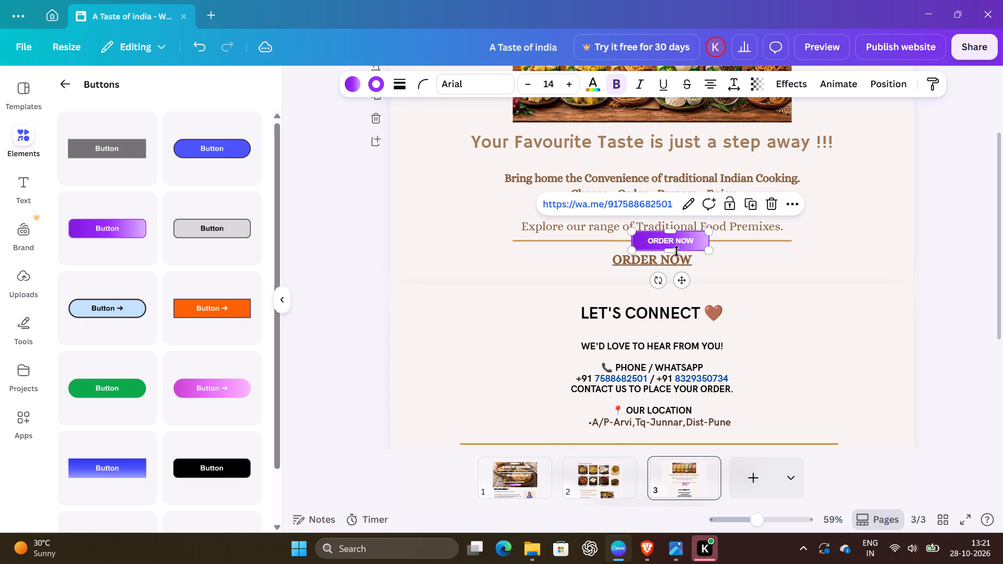
Delete the underlined "ORDER NOW" text line above the "Let's Connect" section.
{"action": "triple_click", "coordinate": [667, 261]}
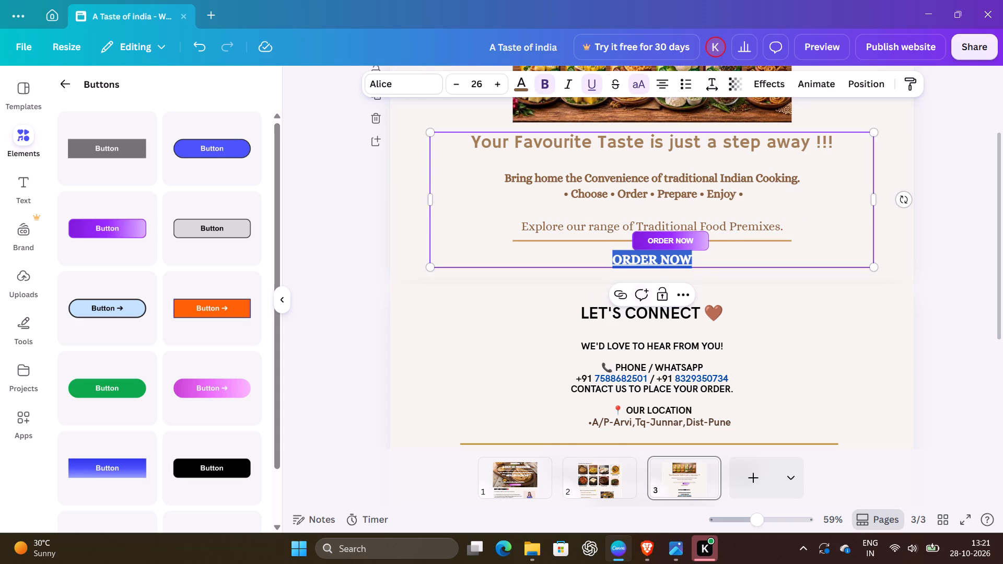
{"action": "key", "text": "Delete"}
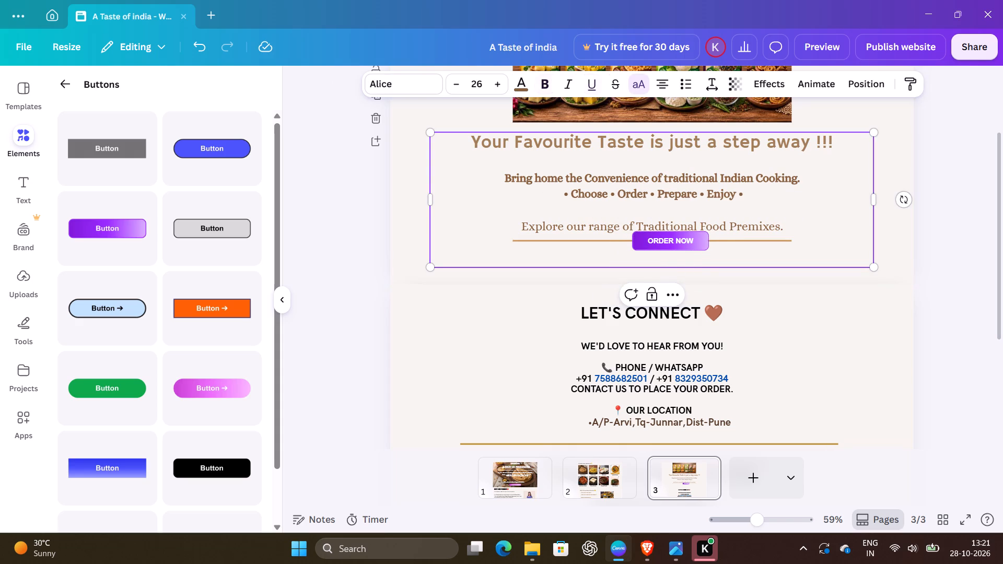
Move the "ORDER NOW" button just below the divider line under the premixes text, centred horizontally on the page.
{"action": "left_click", "coordinate": [682, 251]}
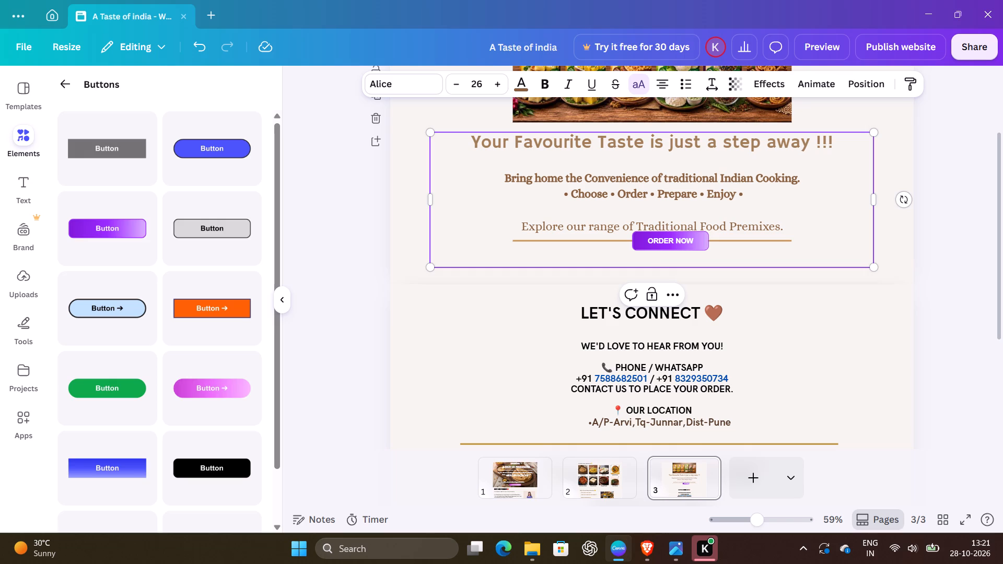
{"action": "left_click", "coordinate": [685, 238]}
{"action": "triple_click", "coordinate": [685, 238]}
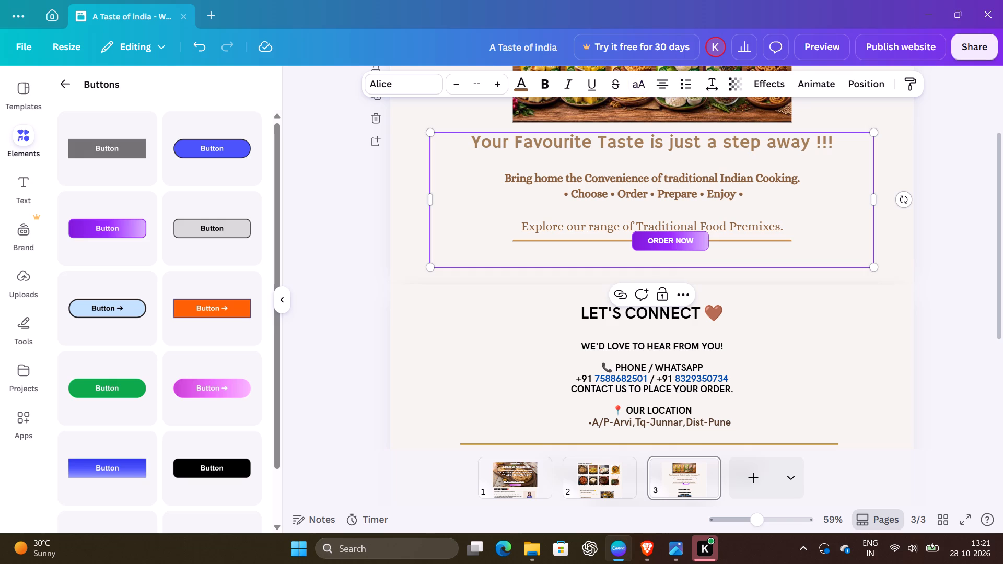
{"action": "triple_click", "coordinate": [697, 242]}
{"action": "left_click", "coordinate": [697, 242]}
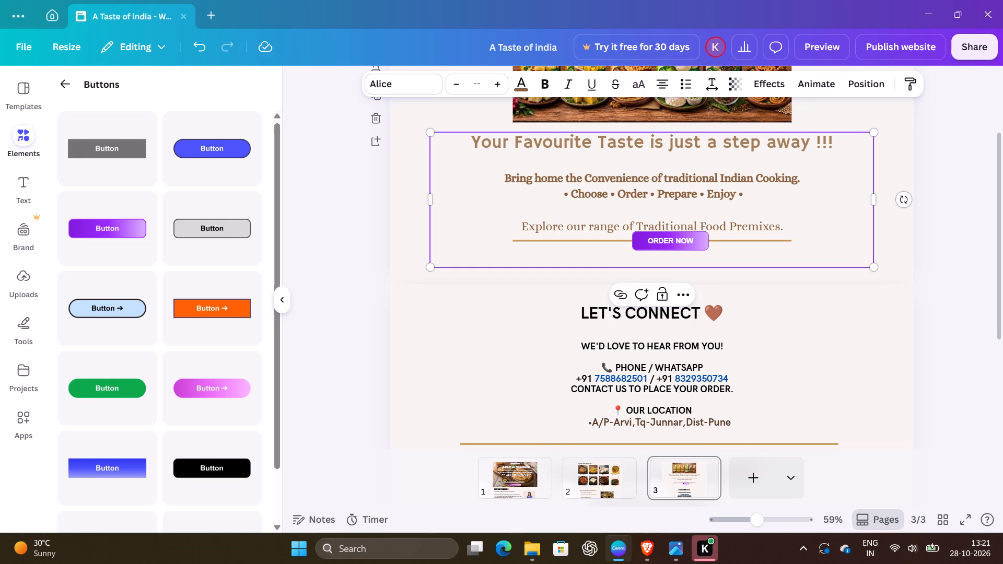
{"action": "triple_click", "coordinate": [709, 244]}
{"action": "double_click", "coordinate": [680, 245]}
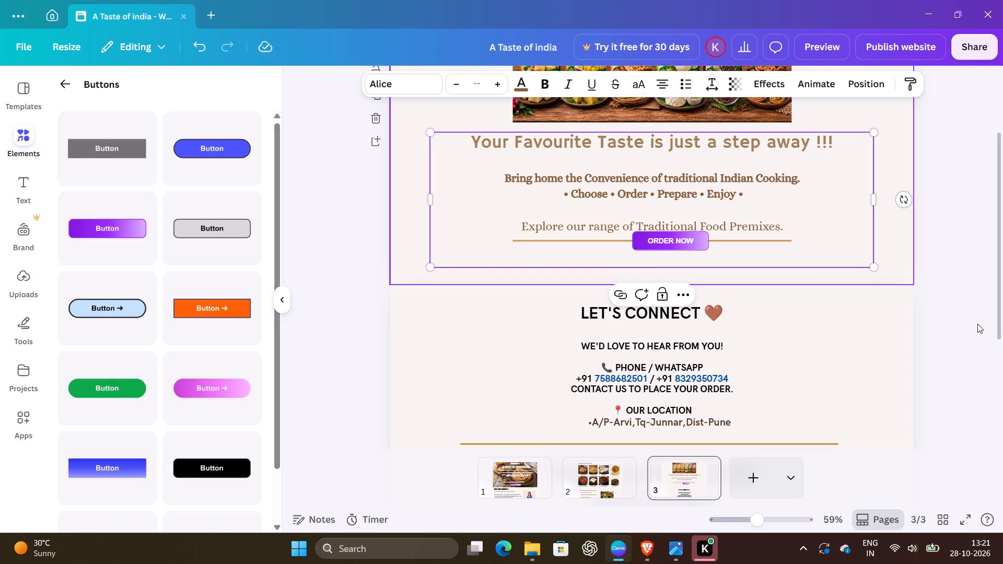
{"action": "left_click", "coordinate": [977, 324]}
{"action": "double_click", "coordinate": [697, 246]}
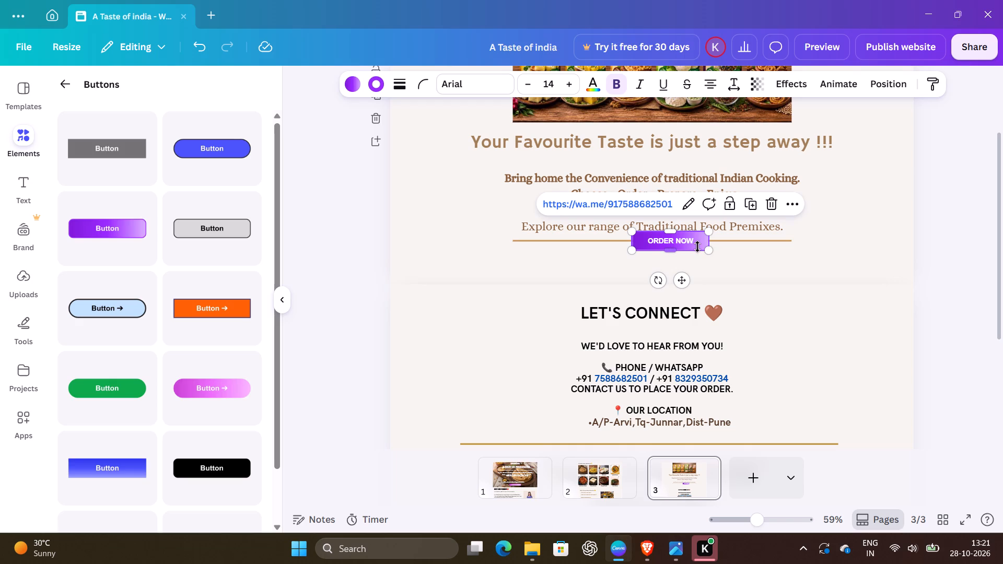
{"action": "left_click_drag", "start_coordinate": [680, 278], "coordinate": [659, 297]}
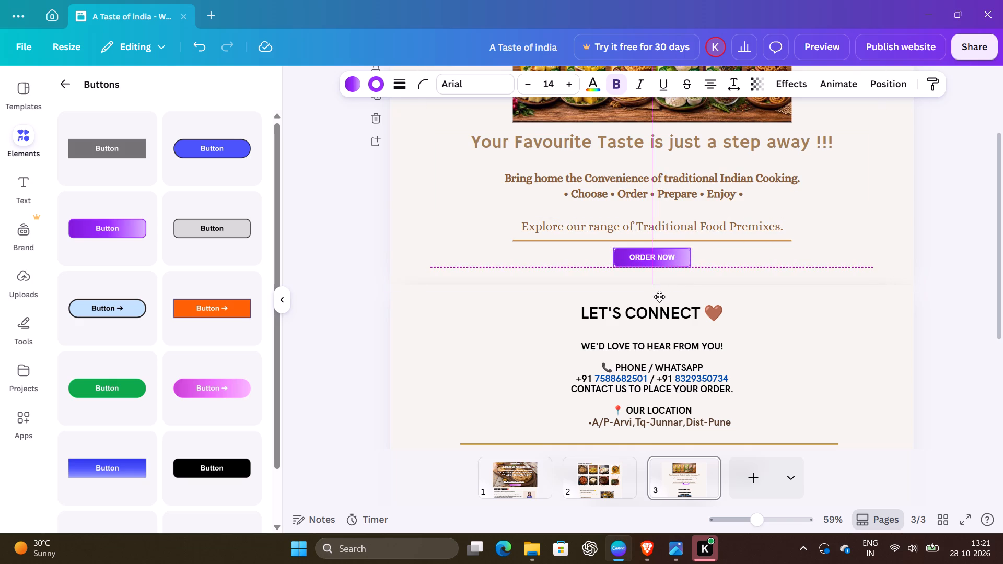
{"action": "left_click_drag", "start_coordinate": [659, 297], "coordinate": [662, 296]}
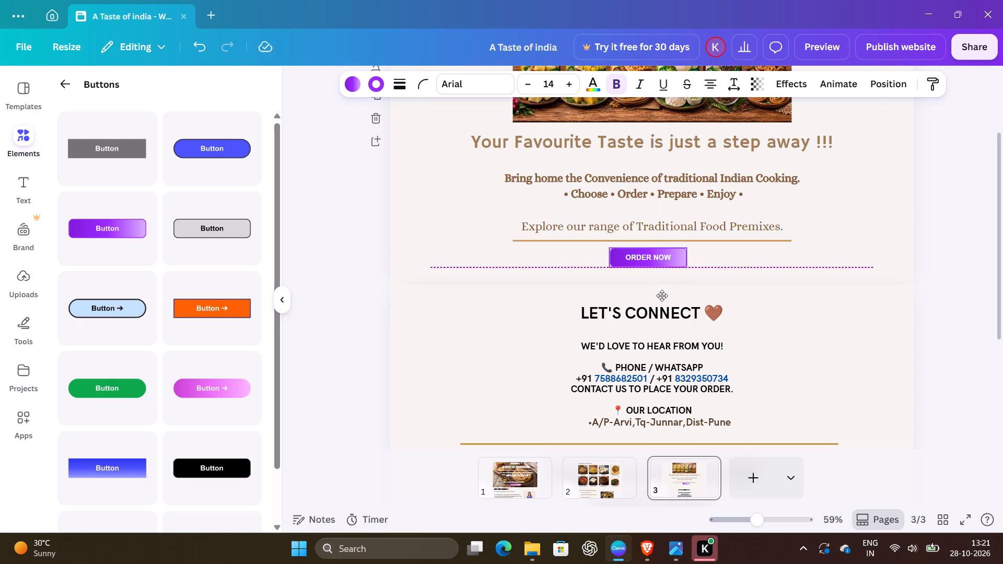
{"action": "left_click_drag", "start_coordinate": [662, 296], "coordinate": [662, 301]}
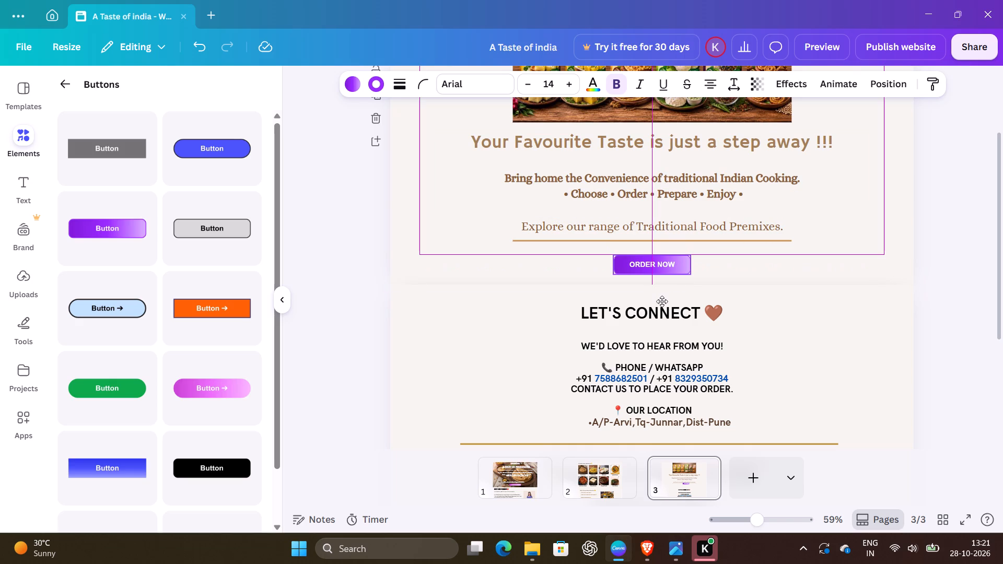
{"action": "left_click_drag", "start_coordinate": [662, 301], "coordinate": [651, 295]}
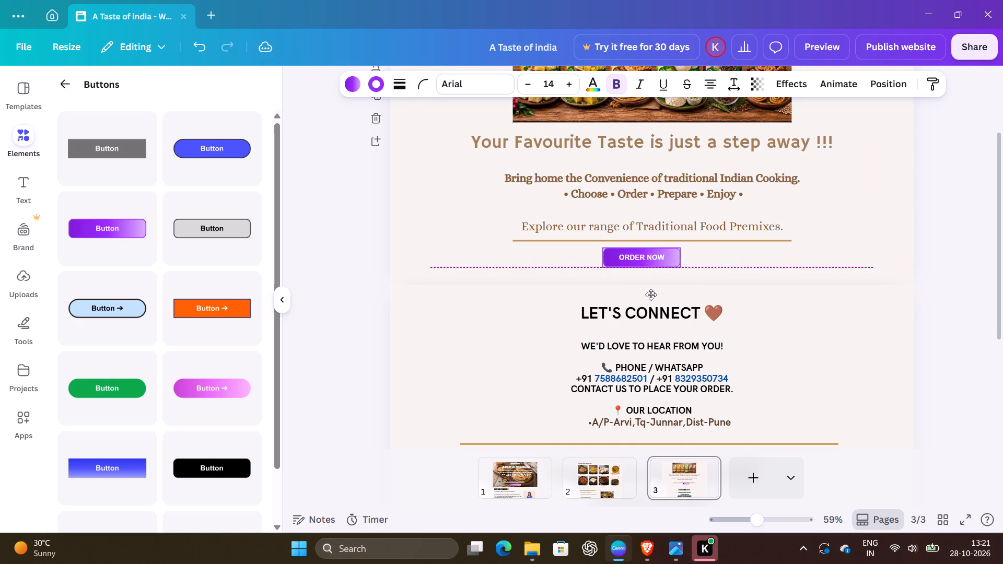
{"action": "left_click_drag", "start_coordinate": [651, 295], "coordinate": [656, 295]}
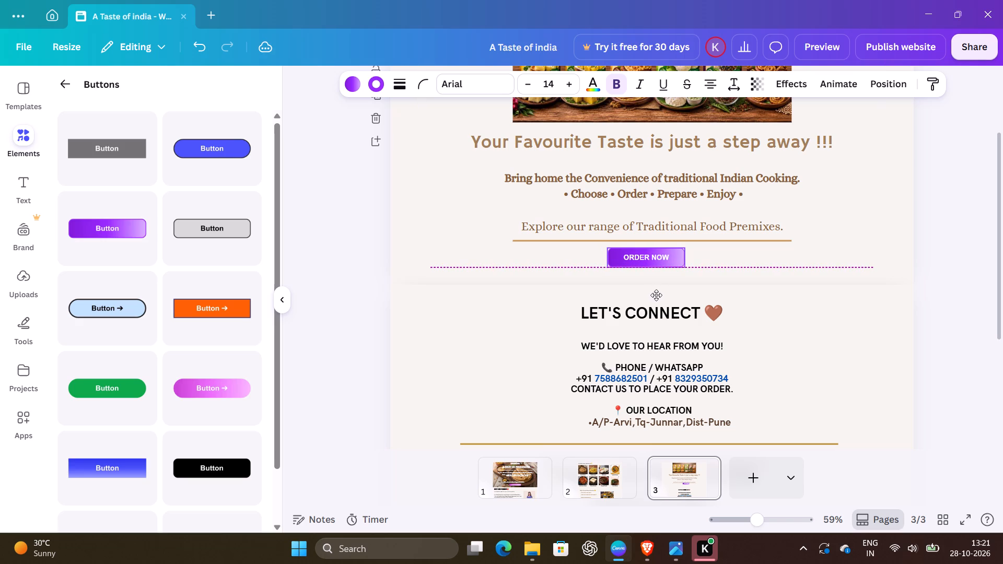
{"action": "left_click_drag", "start_coordinate": [656, 295], "coordinate": [659, 295]}
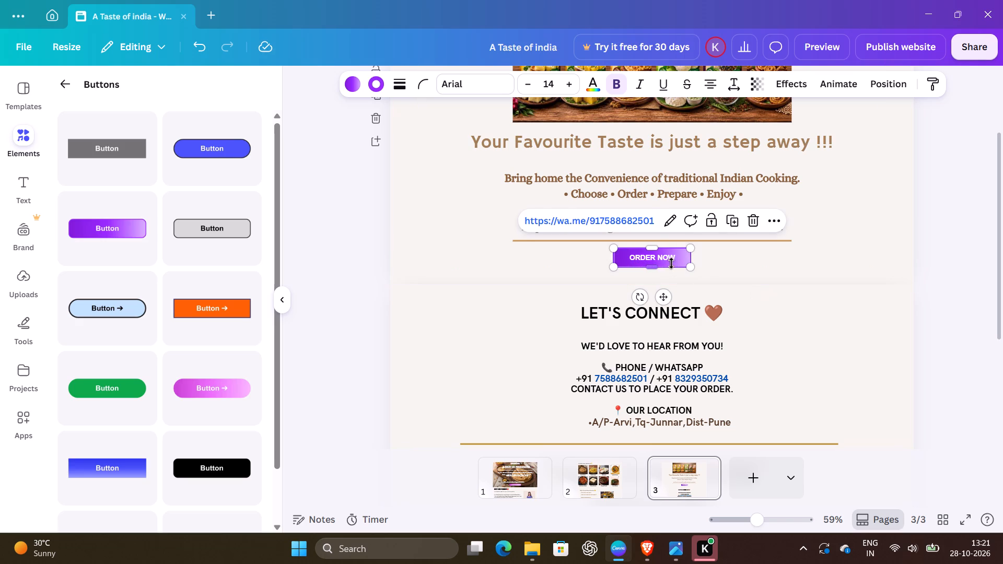
Change the "ORDER NOW" button's fill to the light golden-brown colour already used in the design.
{"action": "left_click", "coordinate": [352, 76]}
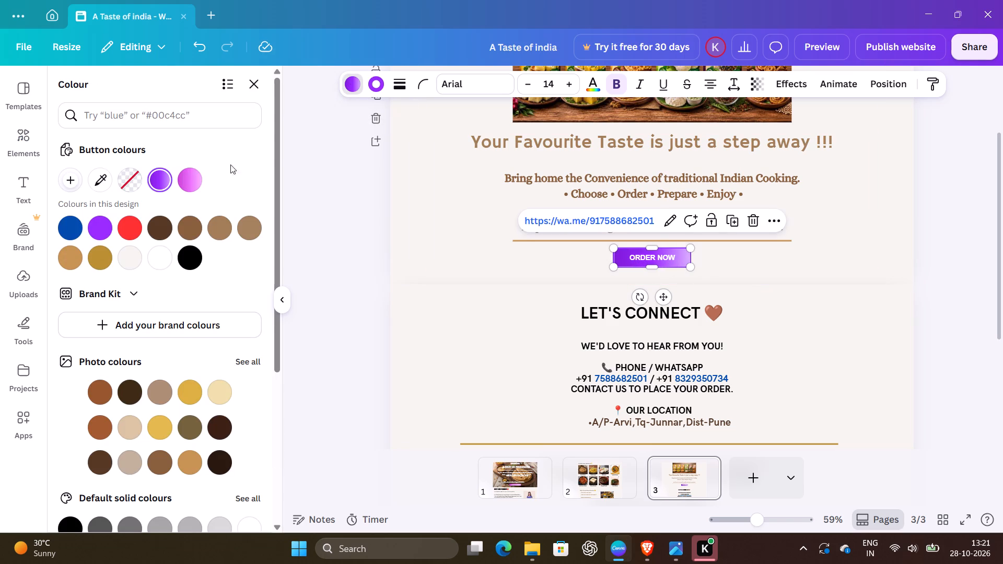
{"action": "left_click", "coordinate": [189, 231]}
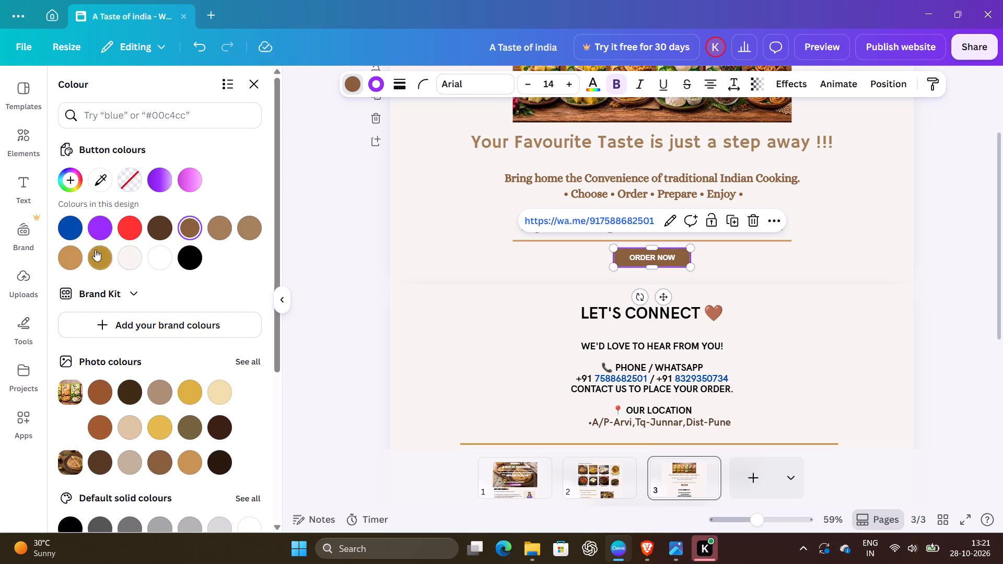
{"action": "left_click", "coordinate": [72, 250]}
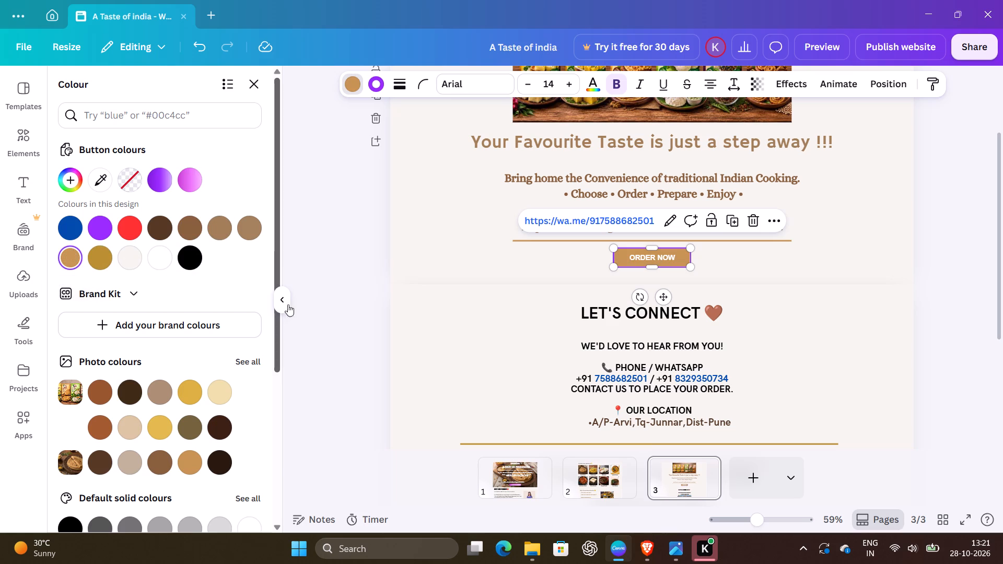
{"action": "left_click", "coordinate": [349, 303]}
{"action": "left_click", "coordinate": [349, 303]}
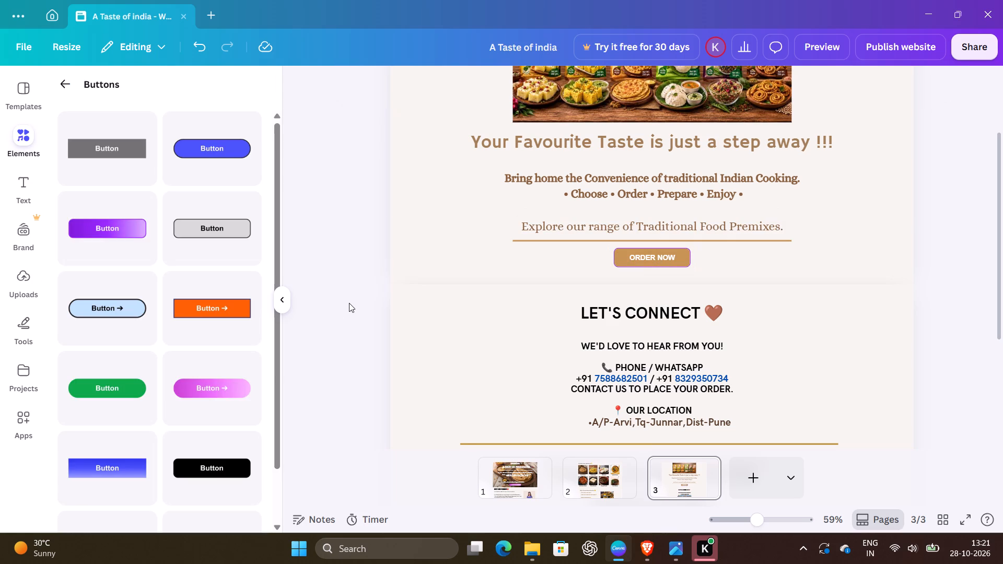
Review page 3, examining the recoloured "ORDER NOW" button with its link and the phone numbers in the "Let's Connect" section.
{"action": "left_click", "coordinate": [940, 290]}
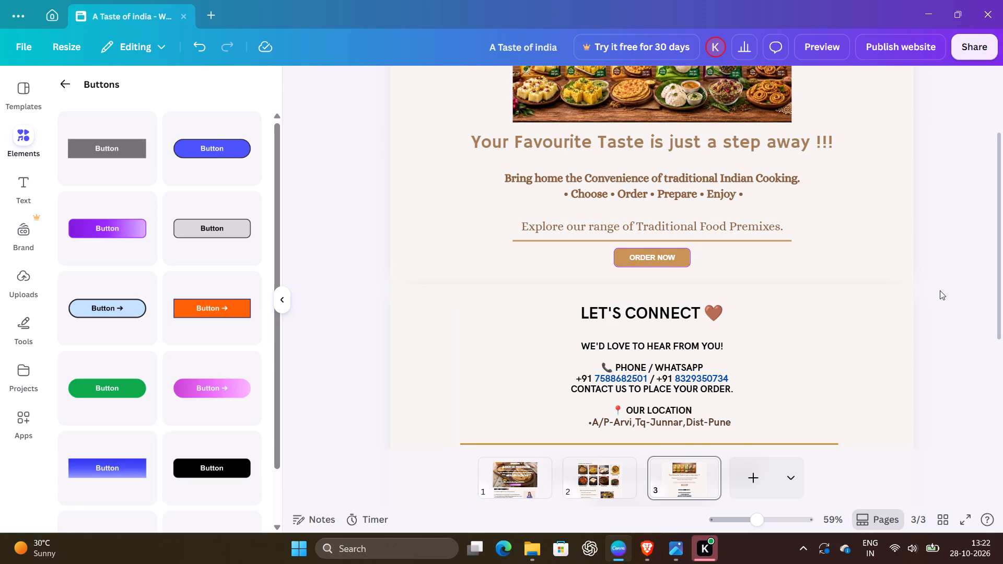
{"action": "left_click", "coordinate": [940, 290]}
{"action": "left_click", "coordinate": [963, 268]}
{"action": "scroll", "coordinate": [963, 268], "scroll_direction": "up", "scroll_amount": 3}
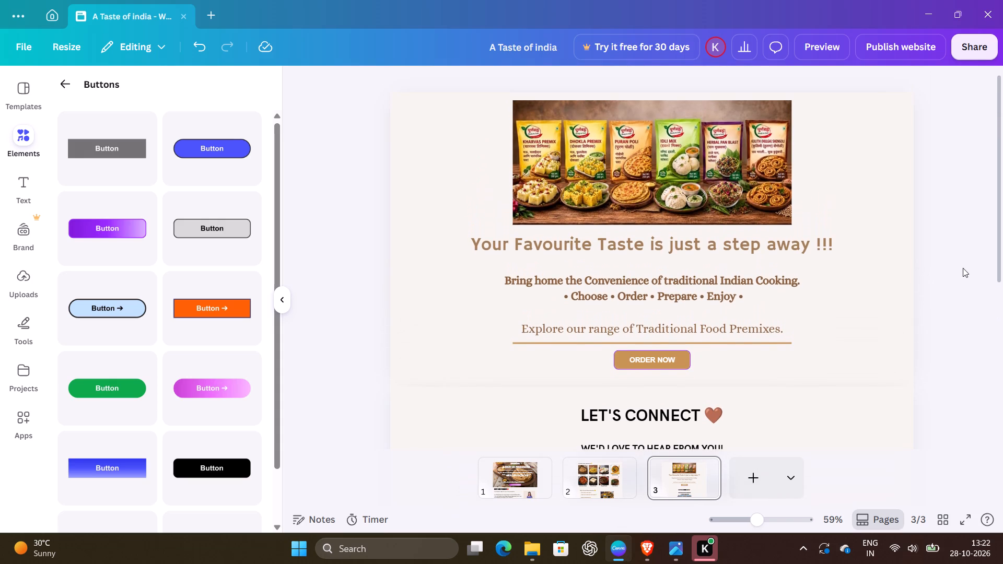
{"action": "scroll", "coordinate": [963, 268], "scroll_direction": "down", "scroll_amount": 2}
{"action": "scroll", "coordinate": [963, 268], "scroll_direction": "up", "scroll_amount": 5}
{"action": "scroll", "coordinate": [963, 268], "scroll_direction": "down", "scroll_amount": 5}
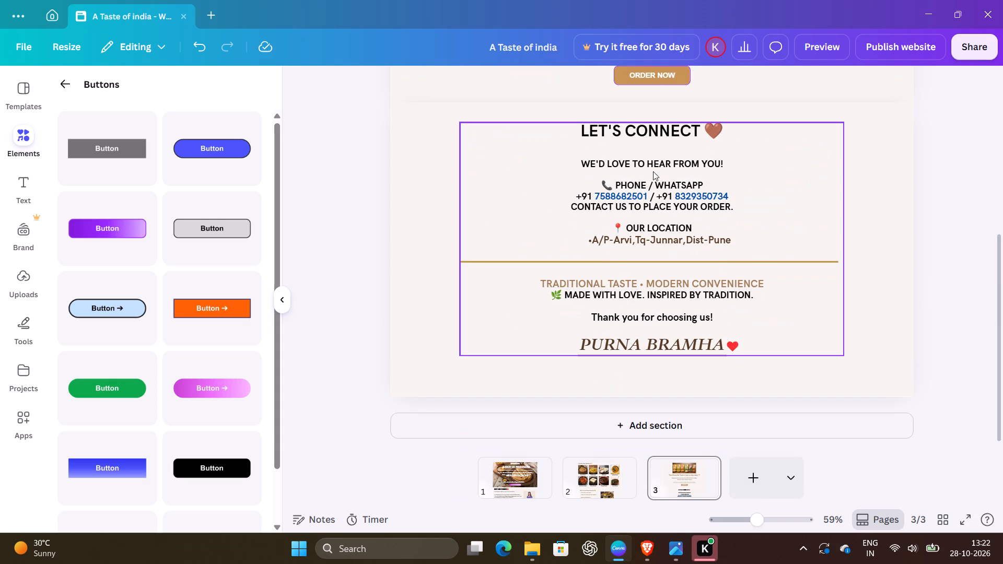
{"action": "triple_click", "coordinate": [636, 198]}
{"action": "left_click", "coordinate": [636, 198]}
{"action": "left_click", "coordinate": [636, 198]}
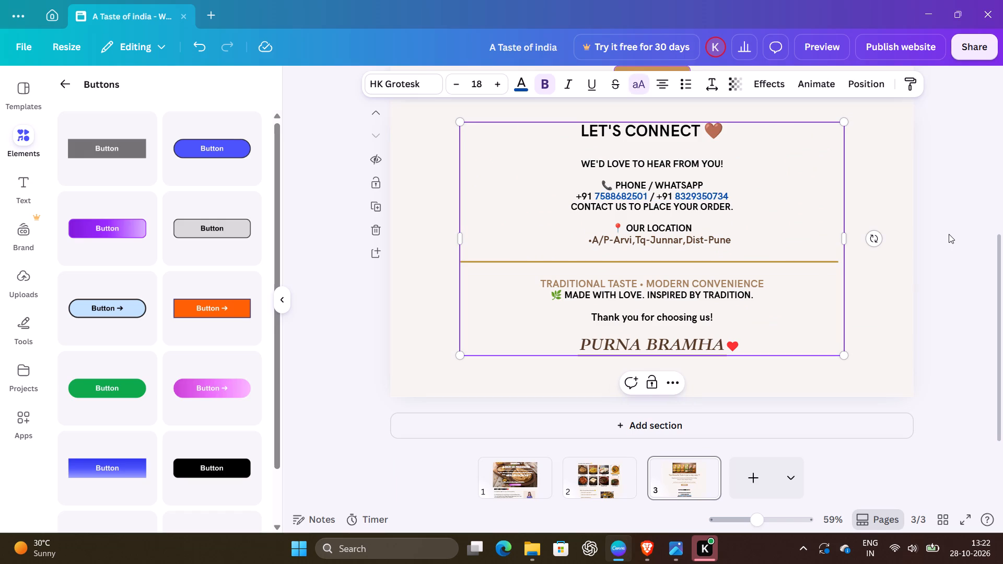
{"action": "scroll", "coordinate": [860, 305], "scroll_direction": "up", "scroll_amount": 3}
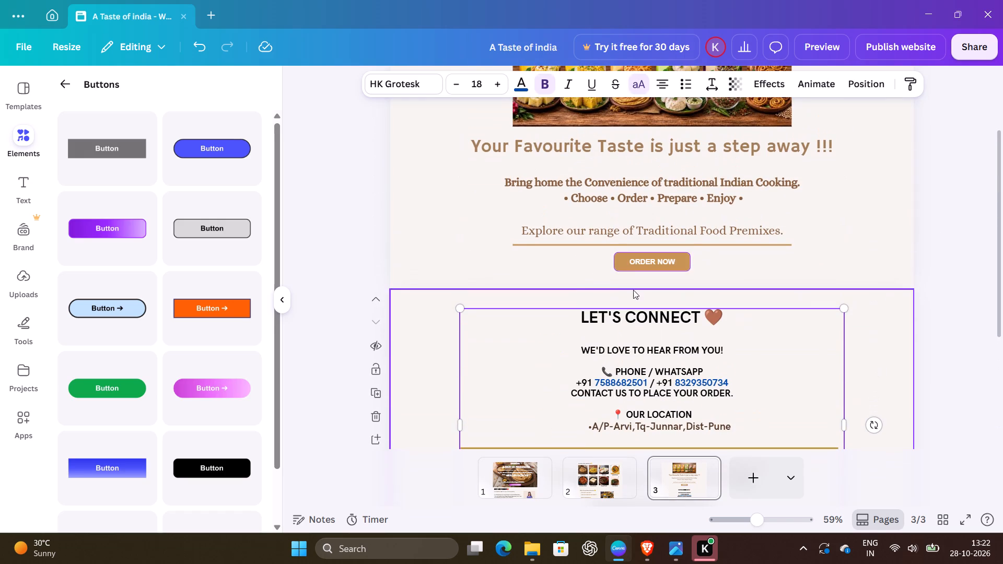
{"action": "left_click", "coordinate": [629, 266]}
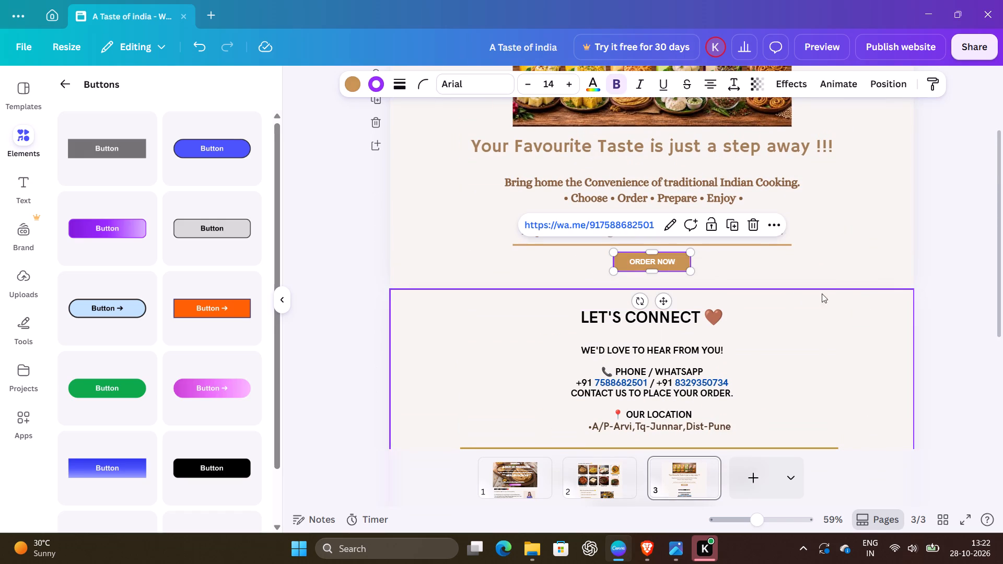
{"action": "left_click", "coordinate": [949, 285]}
{"action": "scroll", "coordinate": [949, 285], "scroll_direction": "down", "scroll_amount": 4}
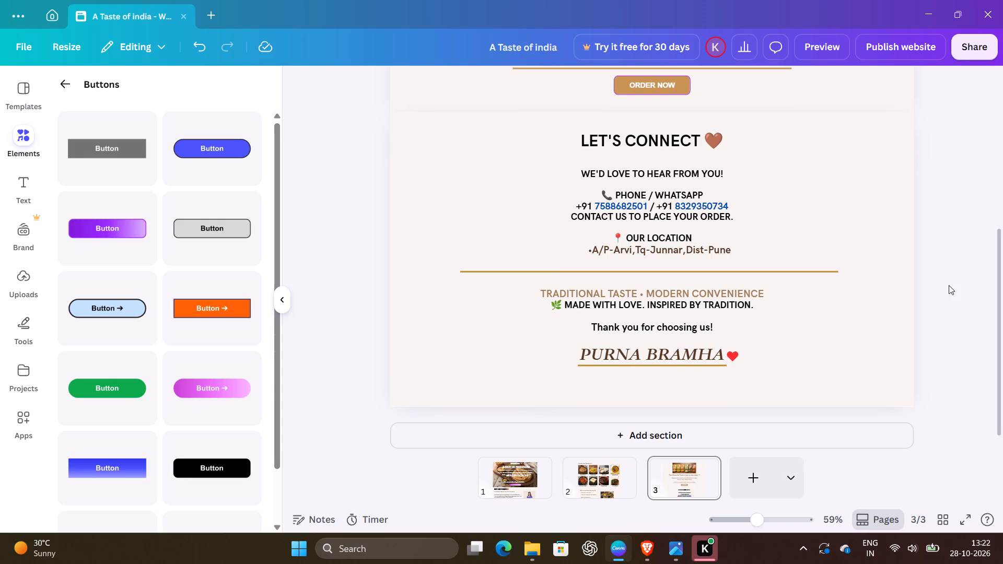
{"action": "scroll", "coordinate": [949, 285], "scroll_direction": "up", "scroll_amount": 10}
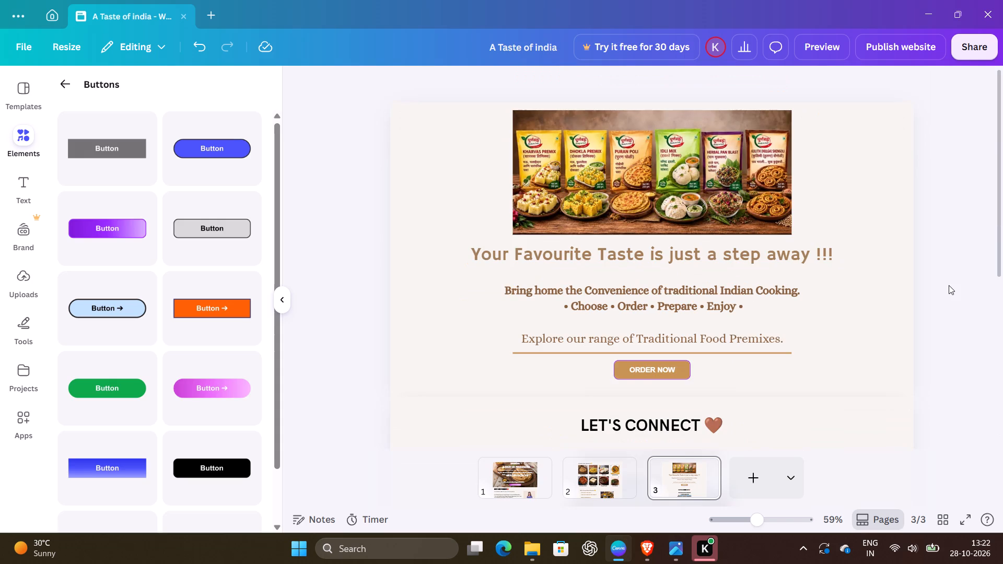
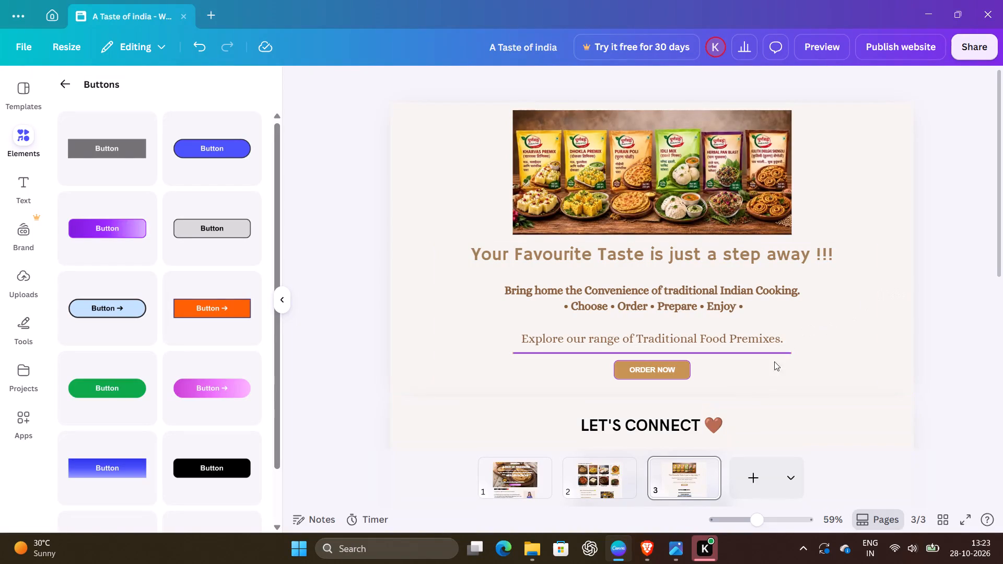
Go to page 1 and open the text and link settings of the "Explore Our Products" button in the hero section.
{"action": "scroll", "coordinate": [749, 437], "scroll_direction": "up", "scroll_amount": 3}
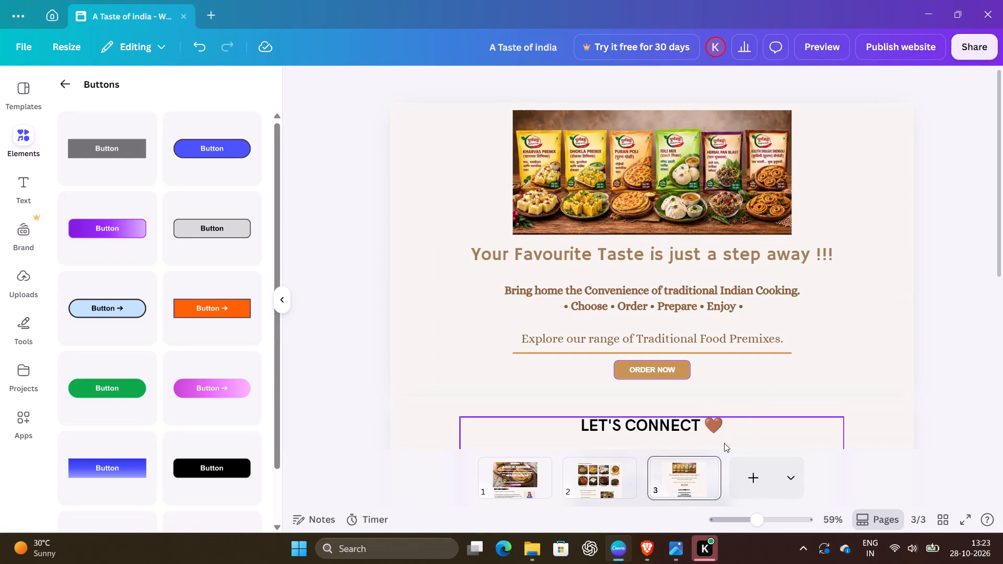
{"action": "left_click", "coordinate": [521, 476]}
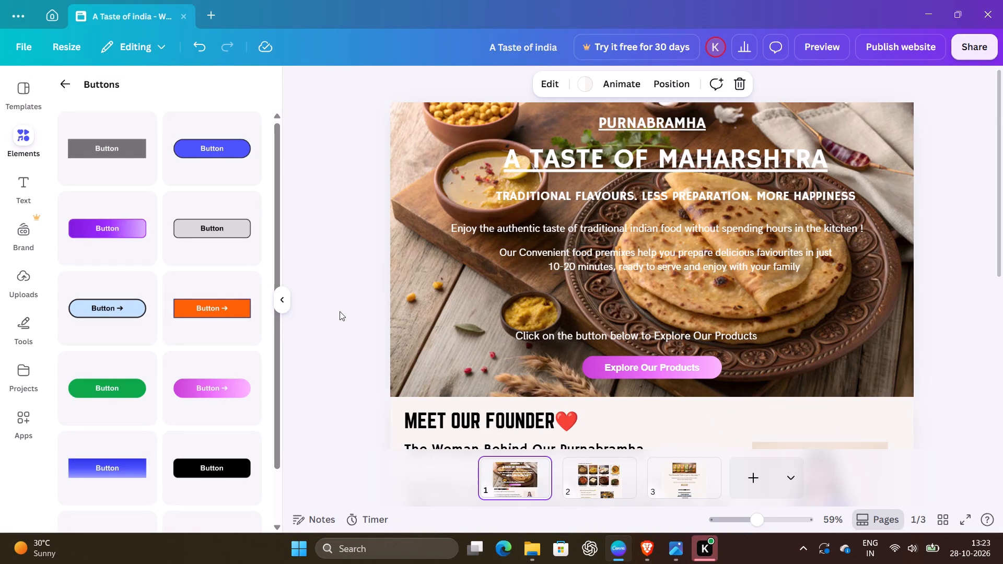
{"action": "left_click", "coordinate": [340, 311]}
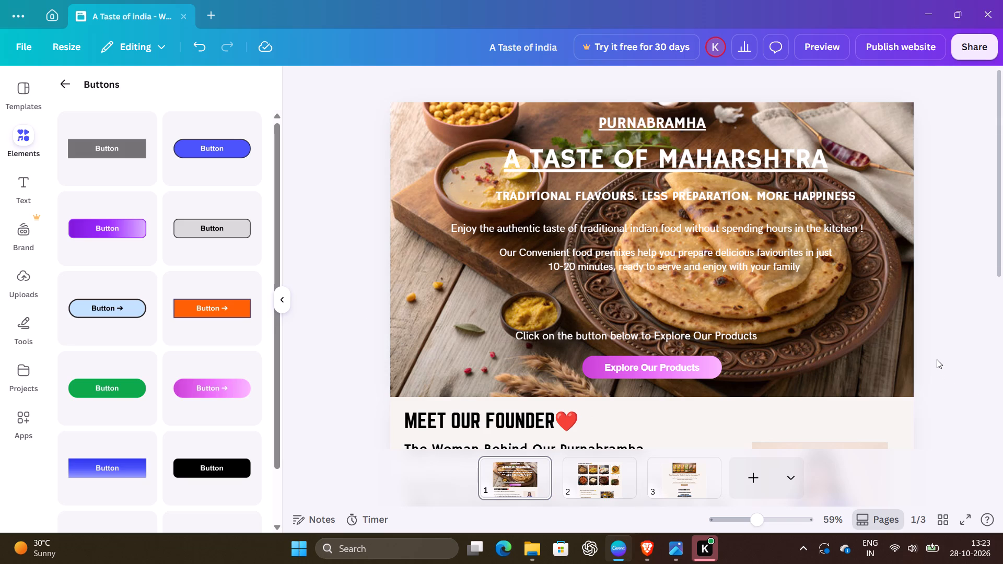
{"action": "left_click", "coordinate": [649, 360]}
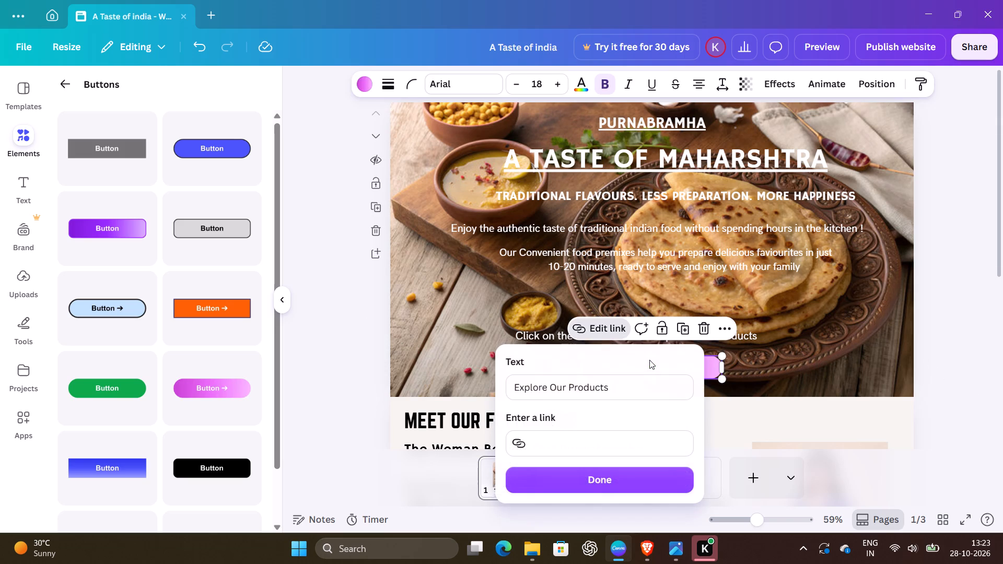
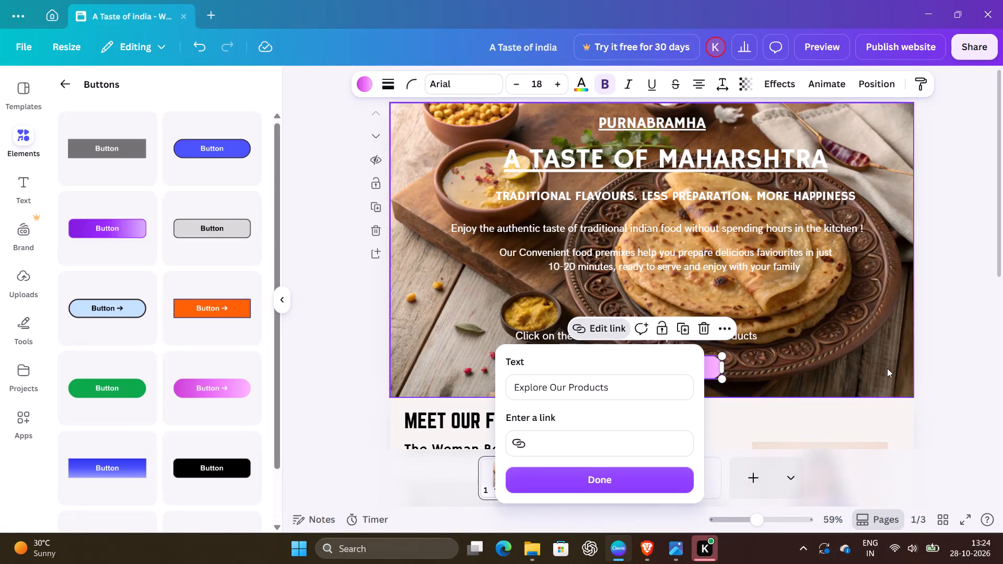
Close the "Explore Our Products" button's link settings, look over page 1's founder section, and go to page 2.
{"action": "left_click", "coordinate": [978, 369]}
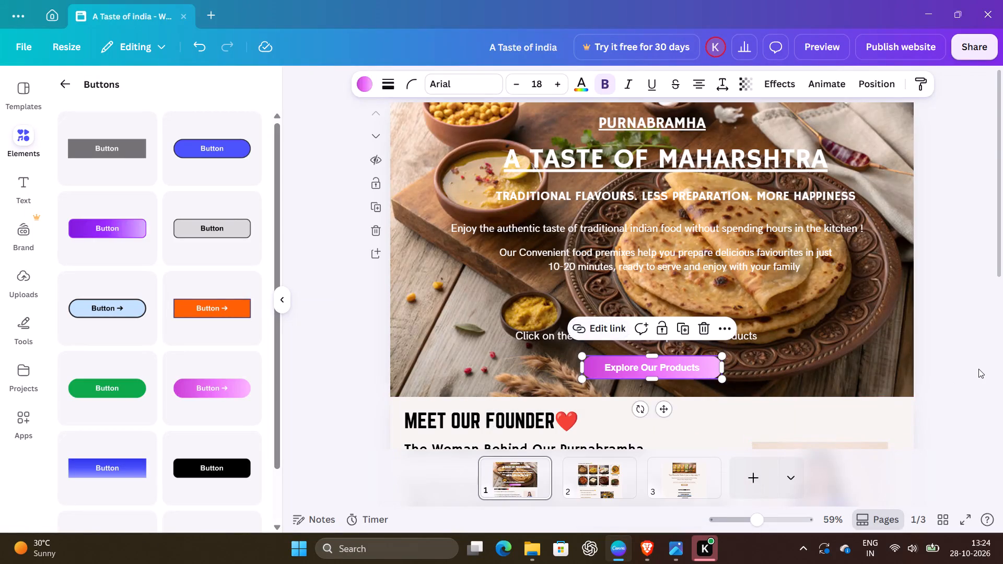
{"action": "scroll", "coordinate": [978, 369], "scroll_direction": "down", "scroll_amount": 3}
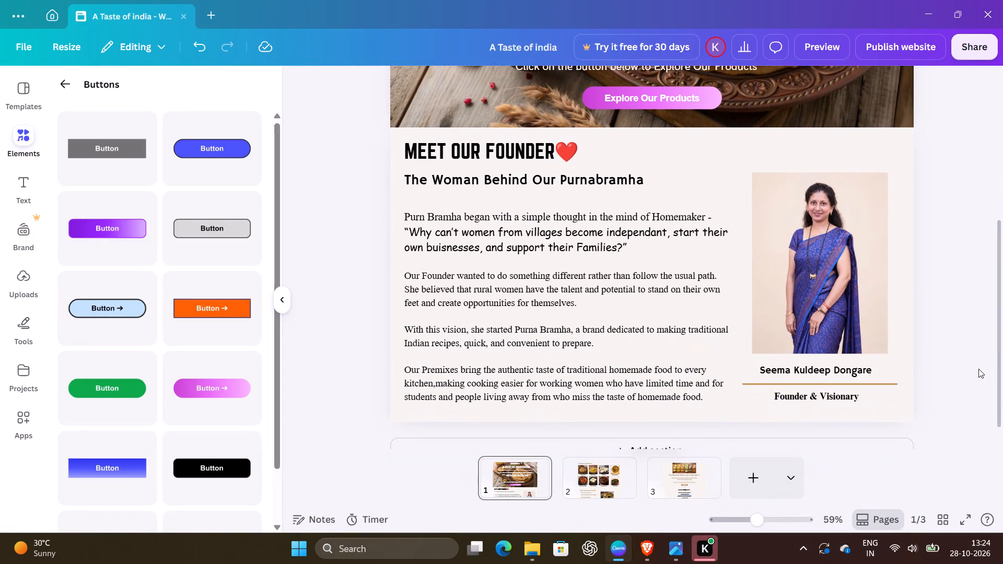
{"action": "scroll", "coordinate": [978, 369], "scroll_direction": "down", "scroll_amount": 3}
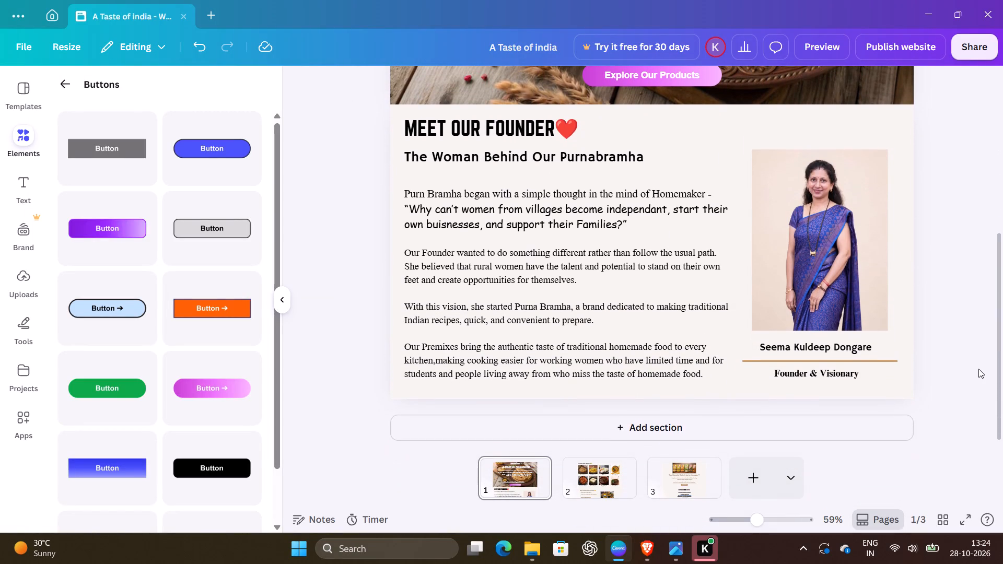
{"action": "scroll", "coordinate": [978, 369], "scroll_direction": "down", "scroll_amount": 1}
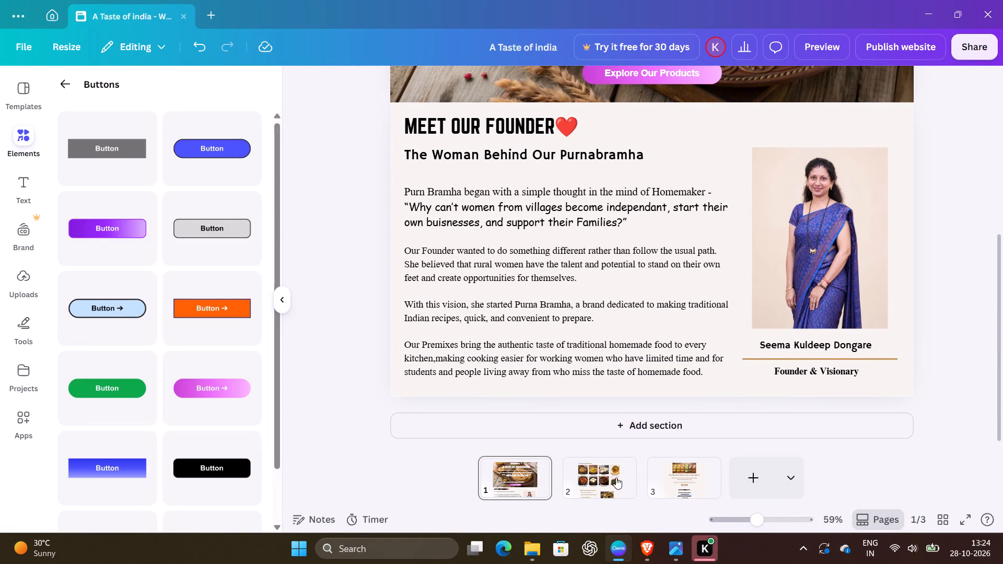
{"action": "left_click", "coordinate": [614, 476]}
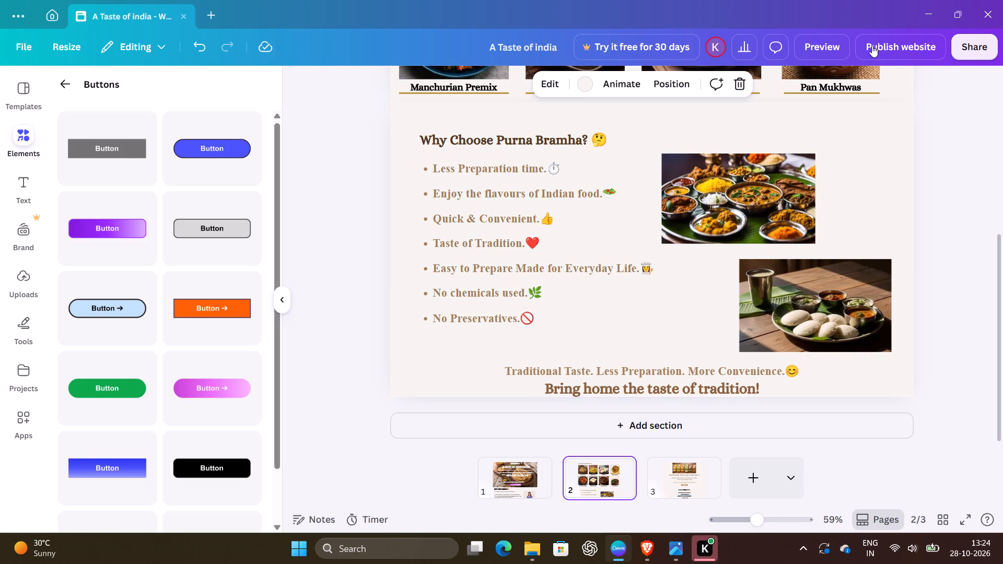
Open the website publishing settings and check page 2 in the mobile and full-size website previews.
{"action": "left_click", "coordinate": [913, 43]}
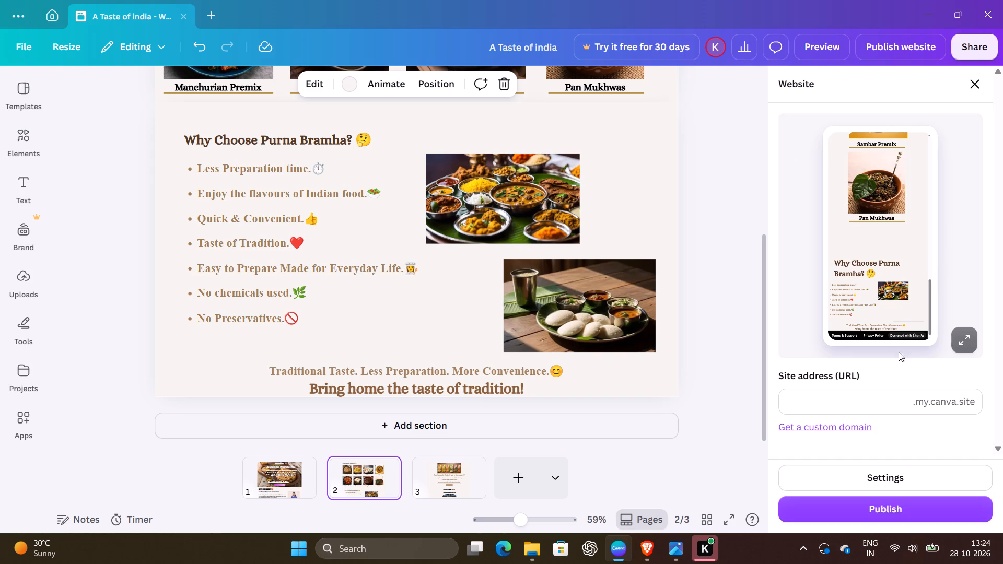
{"action": "scroll", "coordinate": [862, 319], "scroll_direction": "down", "scroll_amount": 3}
{"action": "scroll", "coordinate": [862, 319], "scroll_direction": "up", "scroll_amount": 5}
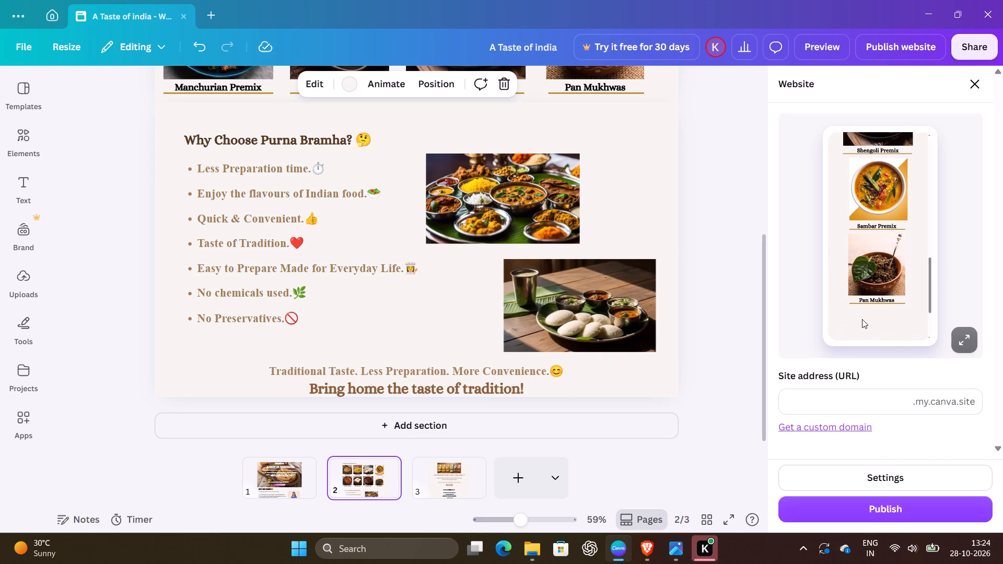
{"action": "scroll", "coordinate": [862, 319], "scroll_direction": "up", "scroll_amount": 9}
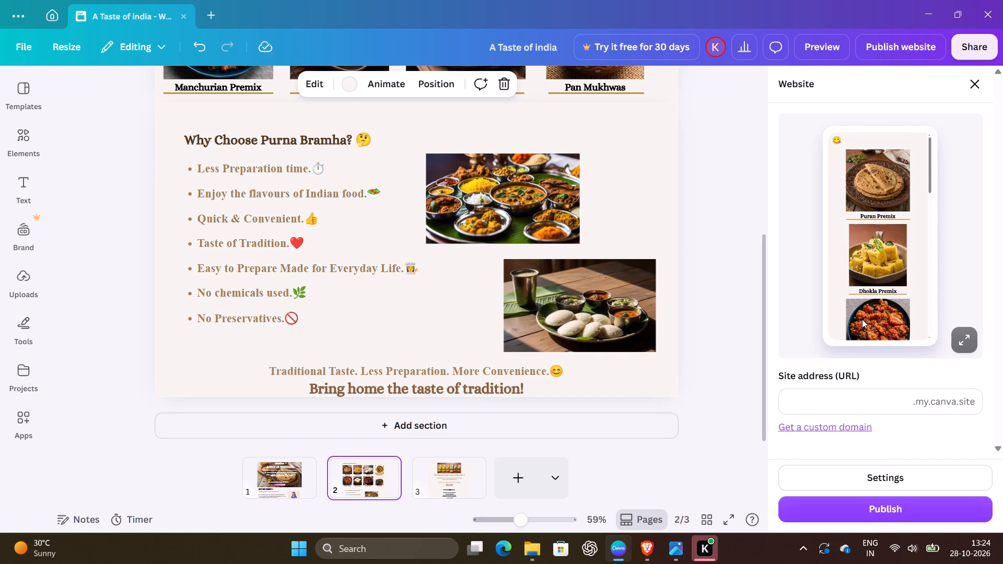
{"action": "double_click", "coordinate": [867, 148]}
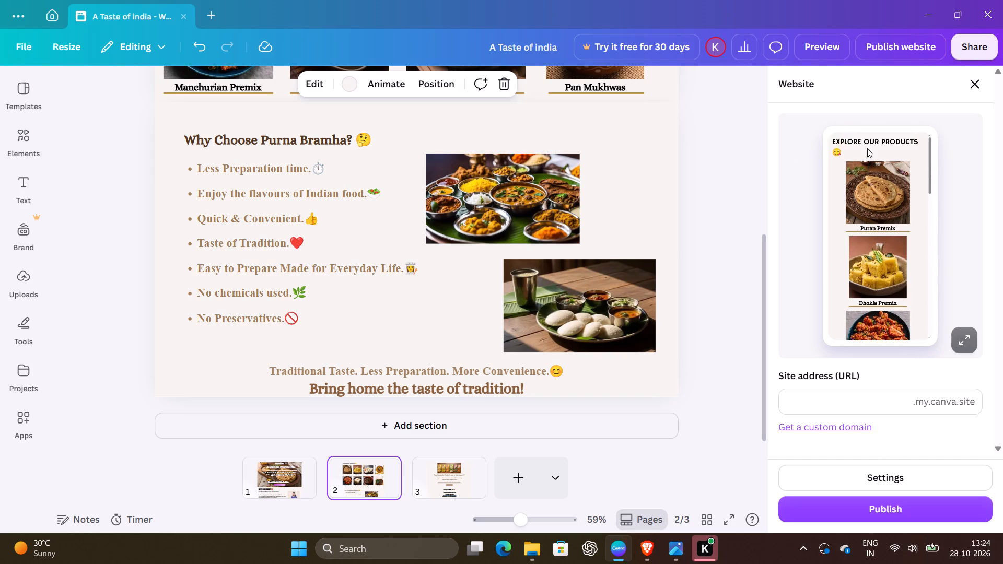
{"action": "right_click", "coordinate": [867, 148]}
{"action": "right_click", "coordinate": [880, 119]}
{"action": "right_click", "coordinate": [880, 119]}
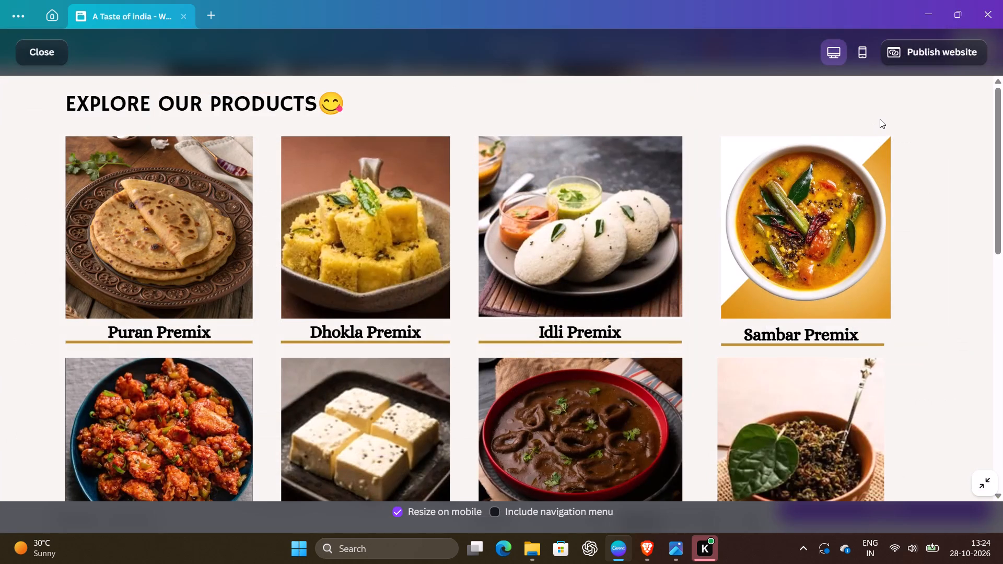
{"action": "left_click", "coordinate": [32, 49]}
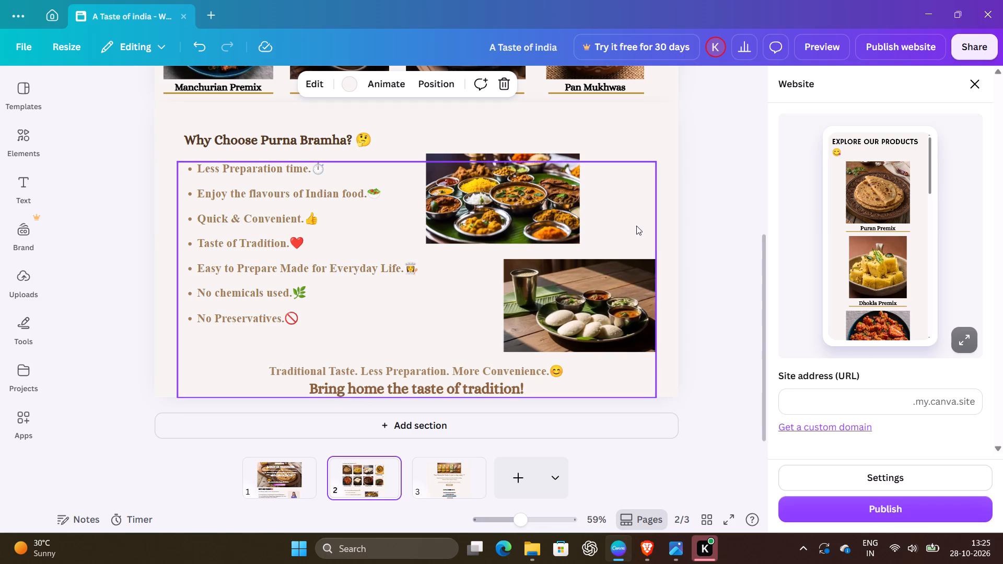
{"action": "scroll", "coordinate": [636, 226], "scroll_direction": "up", "scroll_amount": 7}
{"action": "scroll", "coordinate": [636, 226], "scroll_direction": "down", "scroll_amount": 7}
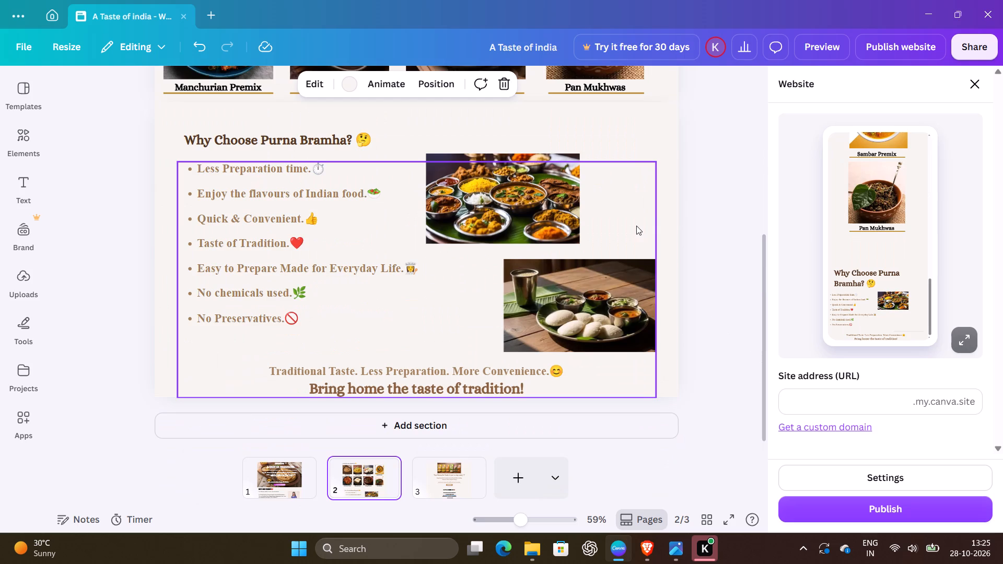
{"action": "scroll", "coordinate": [636, 226], "scroll_direction": "up", "scroll_amount": 6}
{"action": "scroll", "coordinate": [636, 226], "scroll_direction": "down", "scroll_amount": 5}
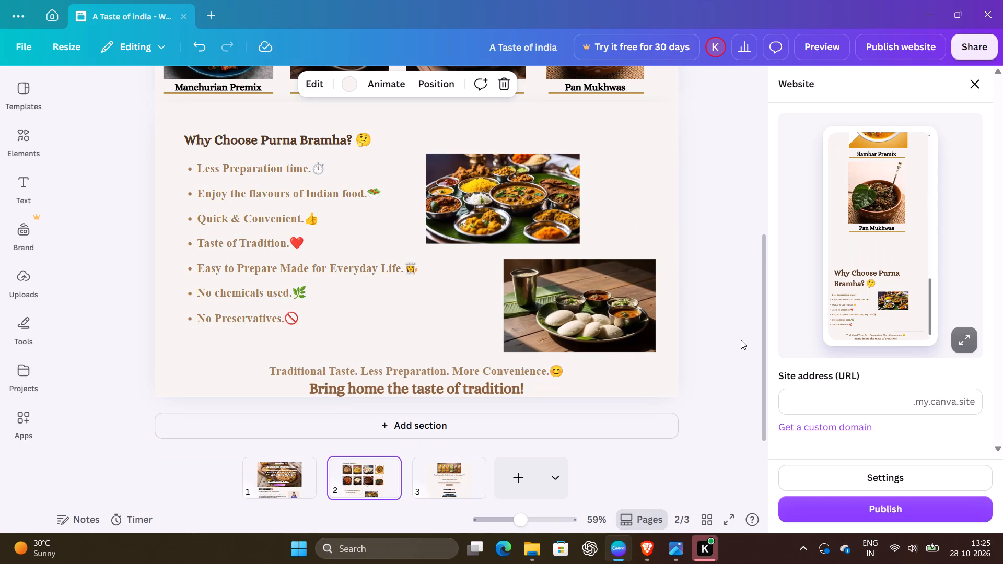
Set the site address to purnabramhafoods.my.canva.site and publish the website.
{"action": "left_click", "coordinate": [819, 404]}
{"action": "type", "text": "purn"}
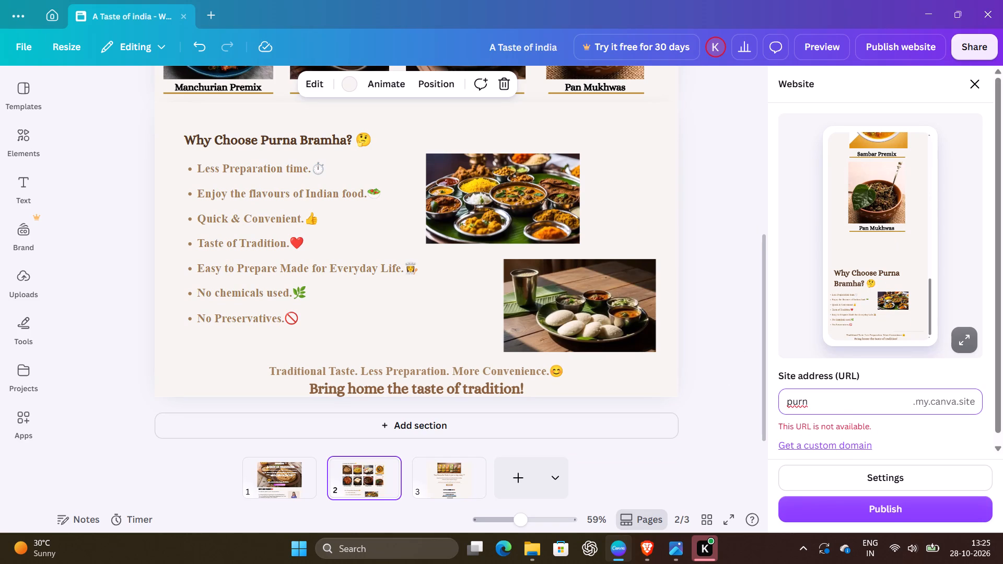
{"action": "key", "text": "a"}
{"action": "type", "text": "bramha"}
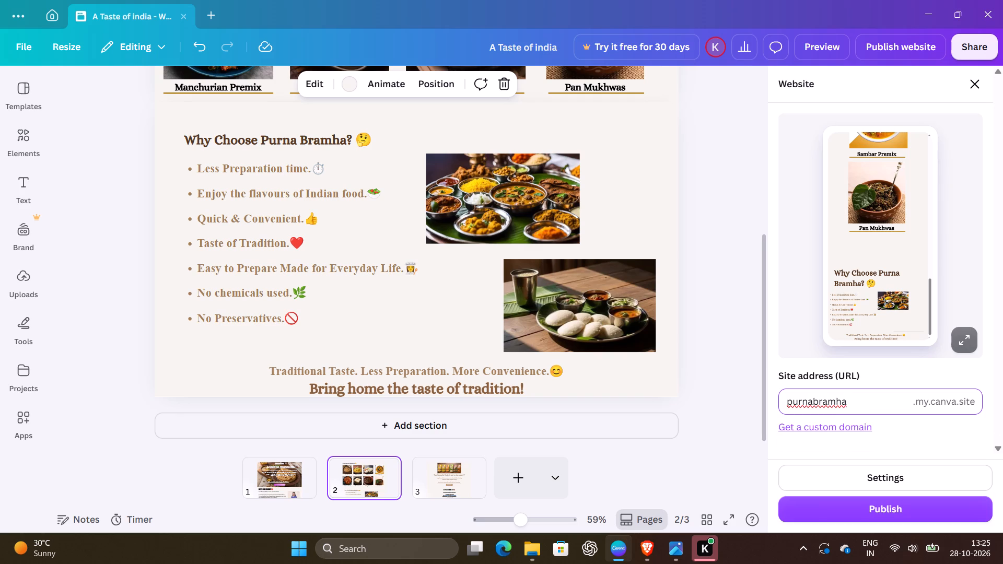
{"action": "key", "text": "d"}
{"action": "key", "text": "BackSpace"}
{"action": "type", "text": "foods"}
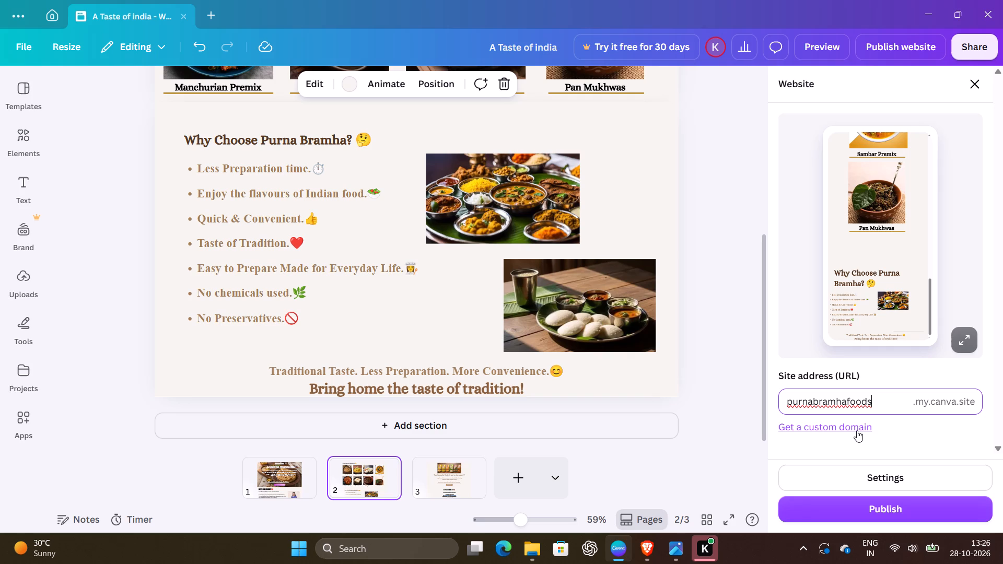
{"action": "left_click", "coordinate": [902, 509]}
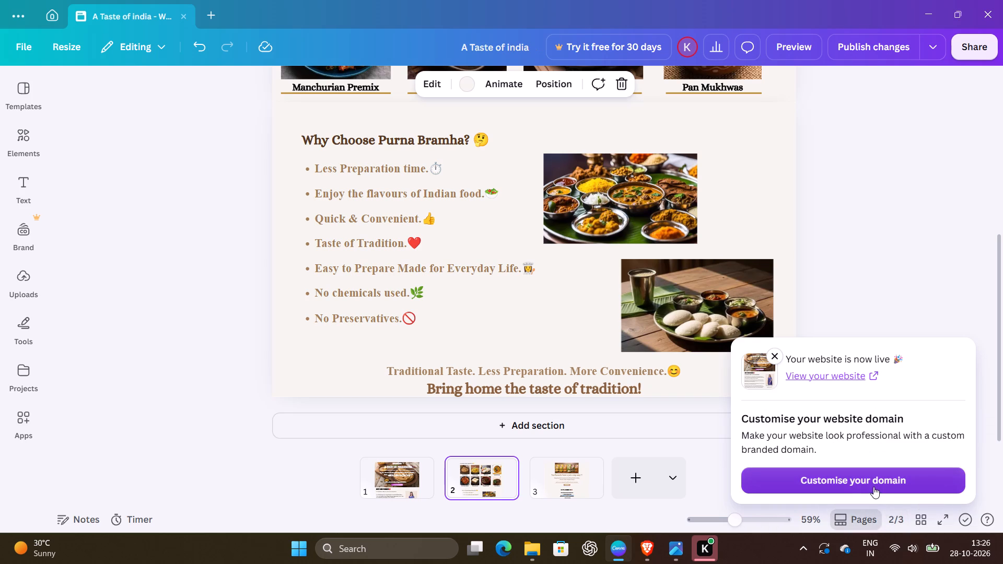
View the published website in the browser, testing the "Explore Our Products" button and looking for a way to the other pages.
{"action": "left_click", "coordinate": [836, 375]}
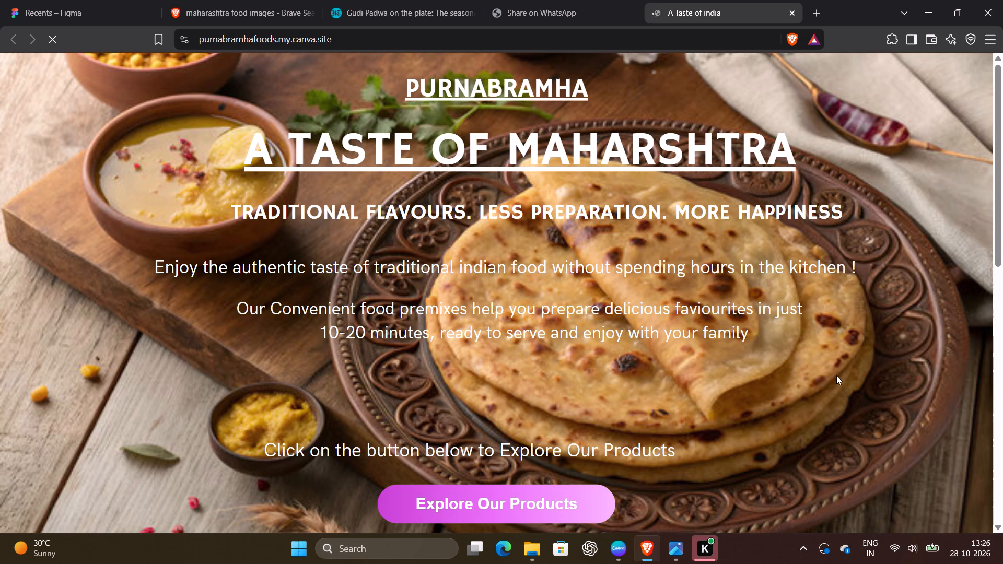
{"action": "scroll", "coordinate": [607, 308], "scroll_direction": "down", "scroll_amount": 2}
{"action": "left_click", "coordinate": [532, 339]}
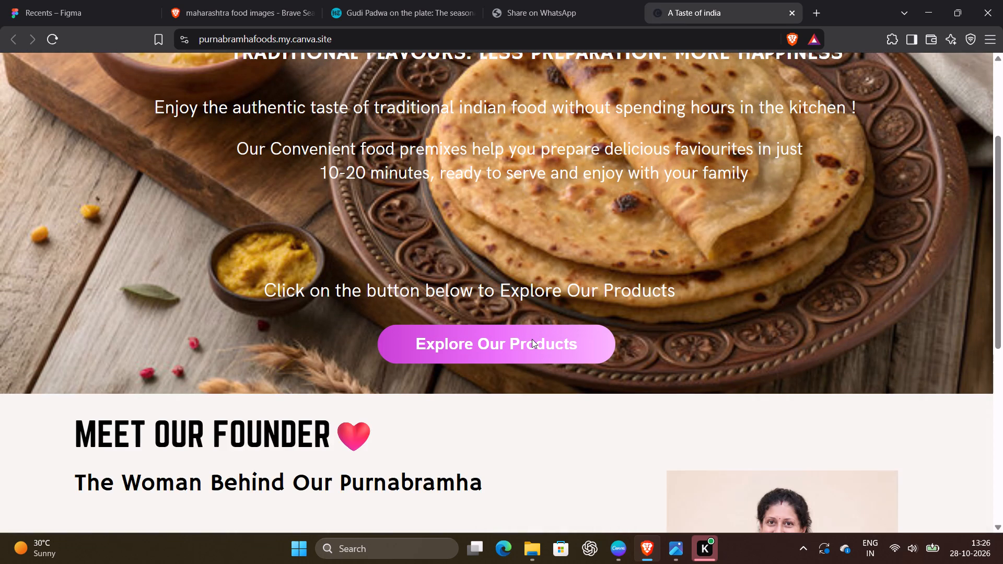
{"action": "scroll", "coordinate": [532, 339], "scroll_direction": "down", "scroll_amount": 10}
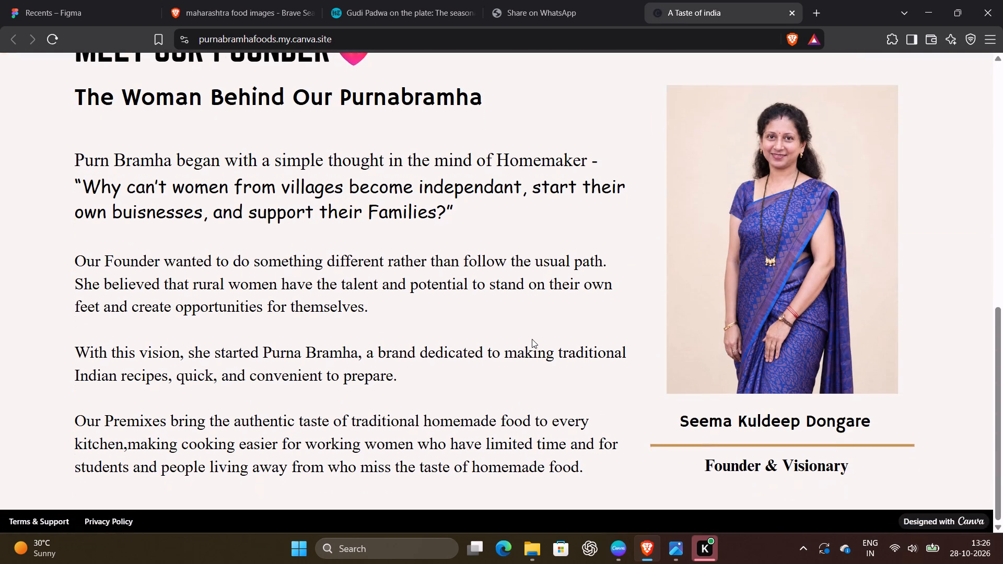
{"action": "key", "text": "Right"}
{"action": "key", "text": "Right"}
{"action": "scroll", "coordinate": [580, 412], "scroll_direction": "down", "scroll_amount": 5}
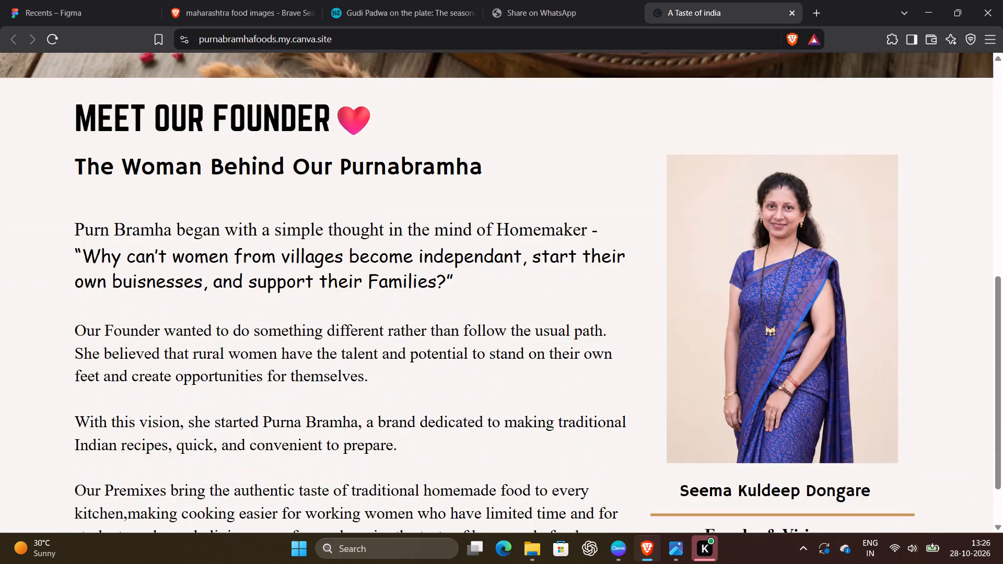
{"action": "scroll", "coordinate": [580, 412], "scroll_direction": "right", "scroll_amount": 1}
{"action": "scroll", "coordinate": [542, 563], "scroll_direction": "up", "scroll_amount": 9}
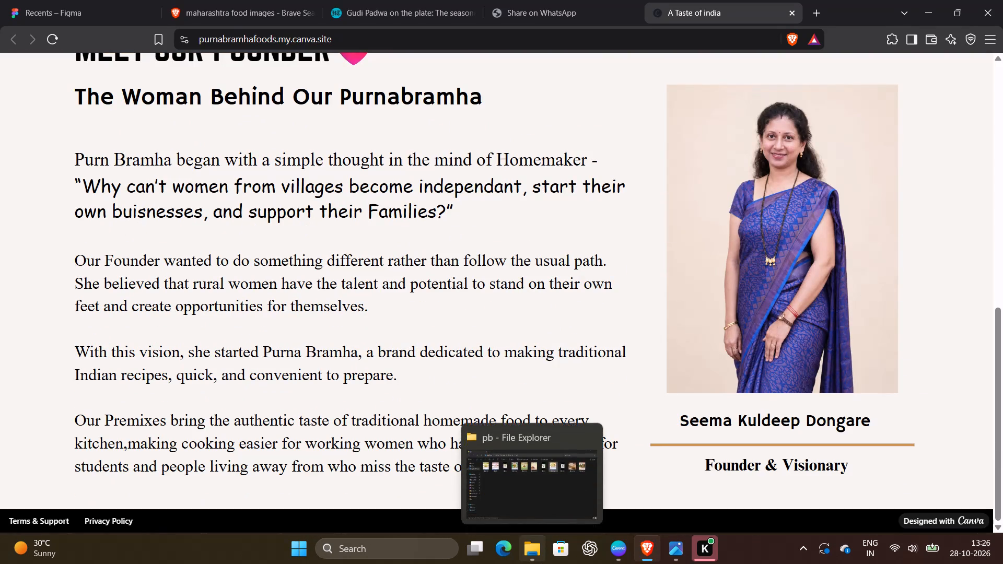
{"action": "left_click", "coordinate": [563, 368]}
{"action": "scroll", "coordinate": [563, 368], "scroll_direction": "up", "scroll_amount": 9}
{"action": "scroll", "coordinate": [563, 368], "scroll_direction": "down", "scroll_amount": 3}
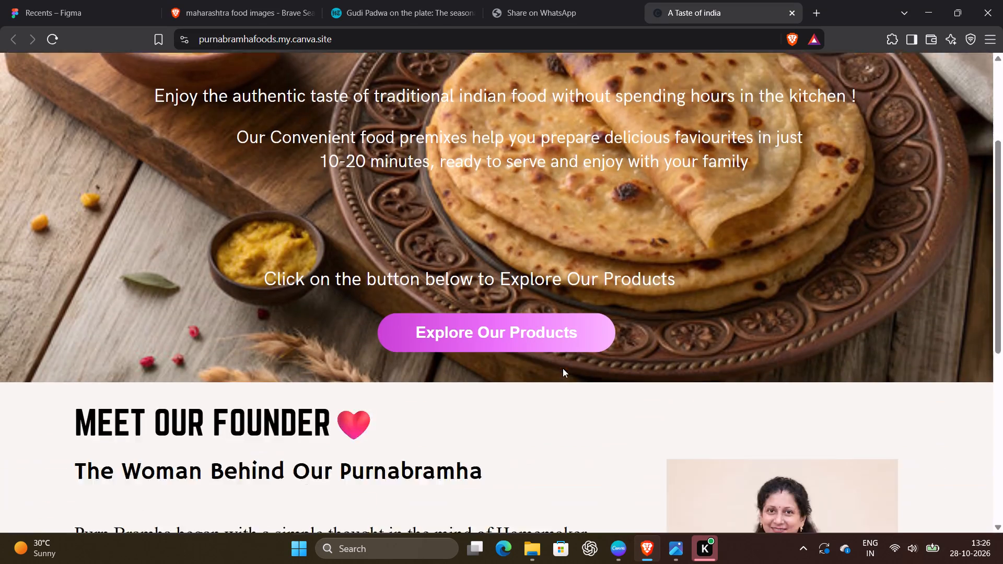
{"action": "scroll", "coordinate": [563, 368], "scroll_direction": "down", "scroll_amount": 7}
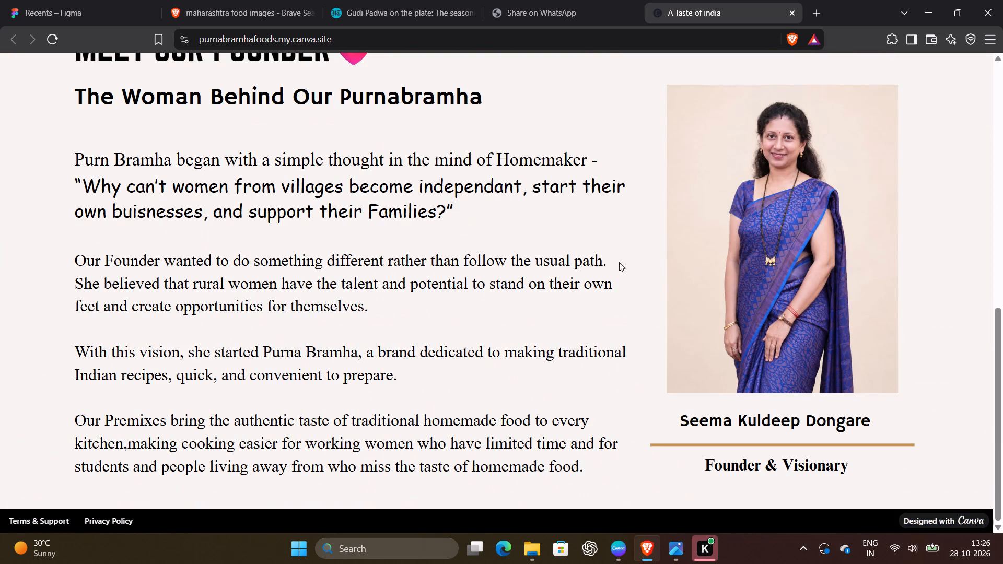
{"action": "scroll", "coordinate": [620, 295], "scroll_direction": "up", "scroll_amount": 10}
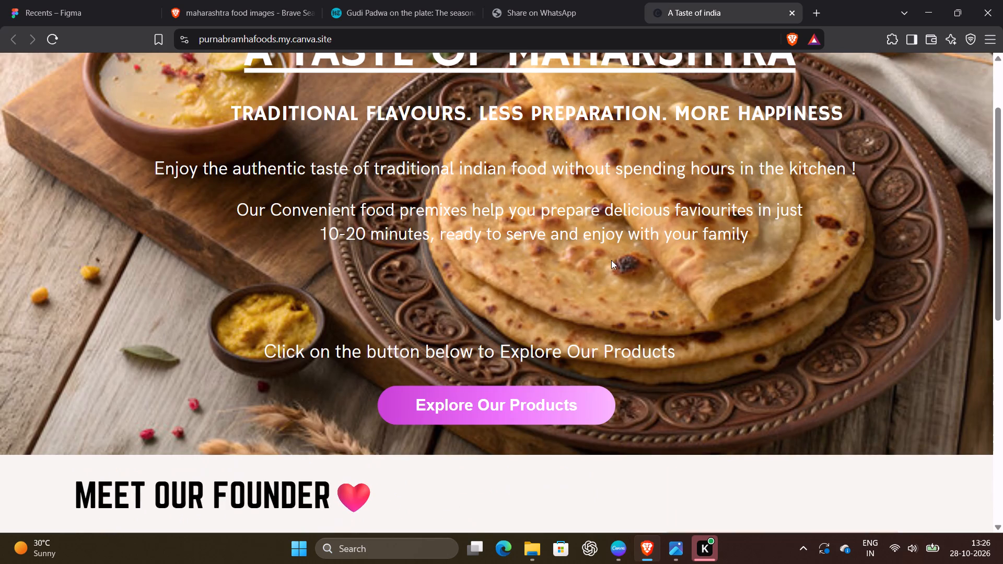
{"action": "key", "text": "Right"}
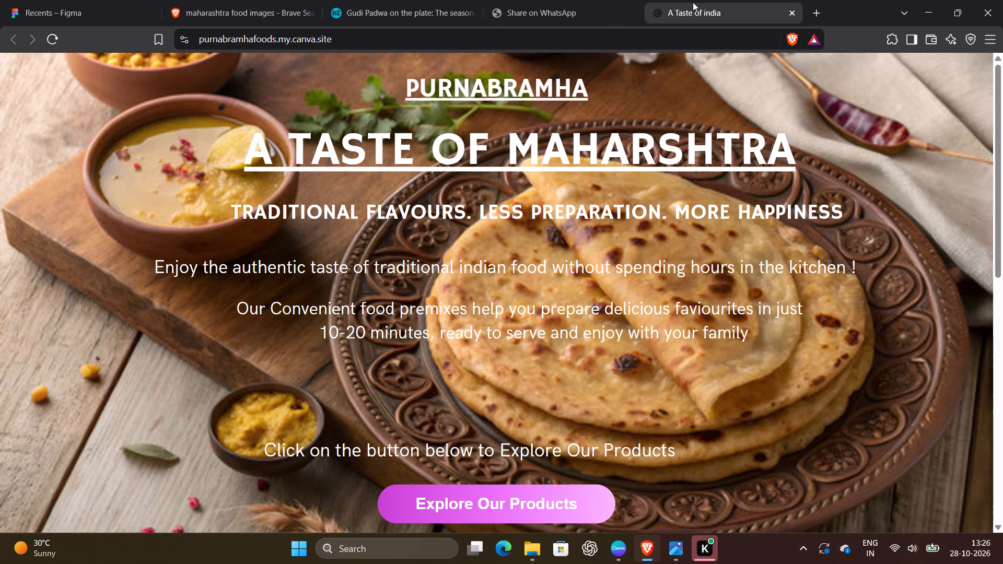
Switch back to Canva and dismiss the notice about the published website.
{"action": "left_click", "coordinate": [612, 554]}
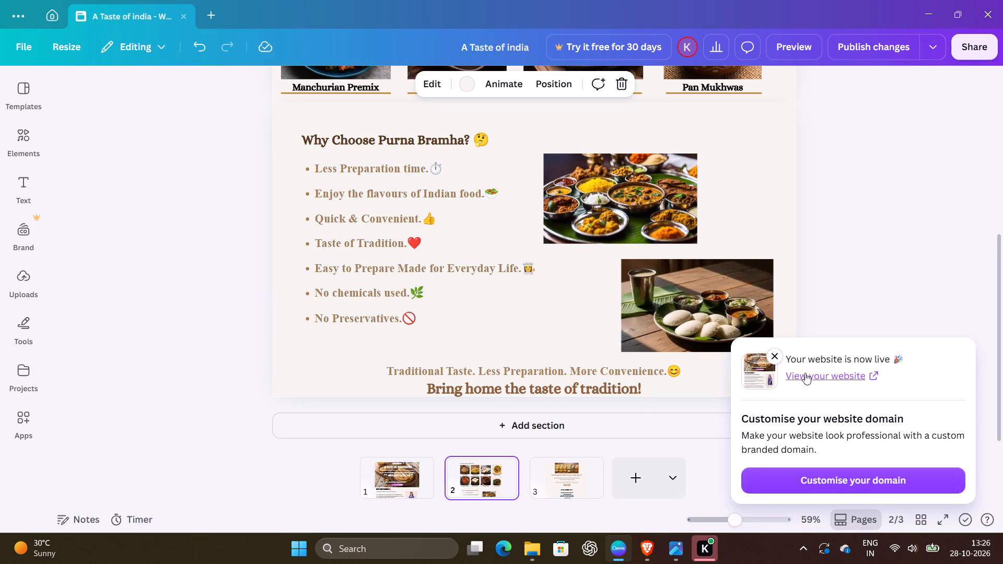
{"action": "scroll", "coordinate": [638, 401], "scroll_direction": "down", "scroll_amount": 2}
{"action": "scroll", "coordinate": [638, 401], "scroll_direction": "up", "scroll_amount": 9}
{"action": "scroll", "coordinate": [638, 401], "scroll_direction": "down", "scroll_amount": 7}
{"action": "left_click", "coordinate": [853, 308]}
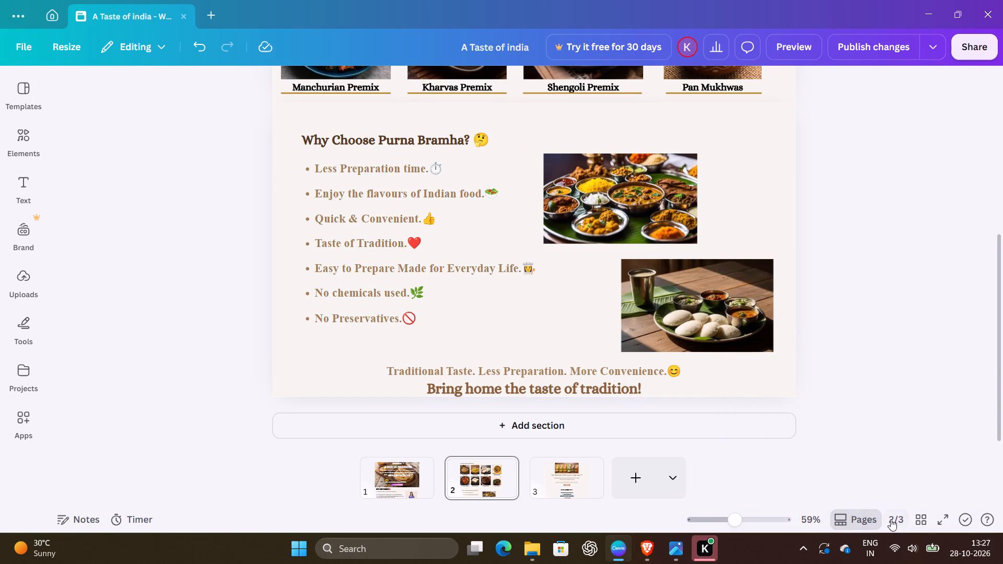
Go to page 3 and check its full length in the mobile website preview of the publishing settings.
{"action": "left_click", "coordinate": [894, 525]}
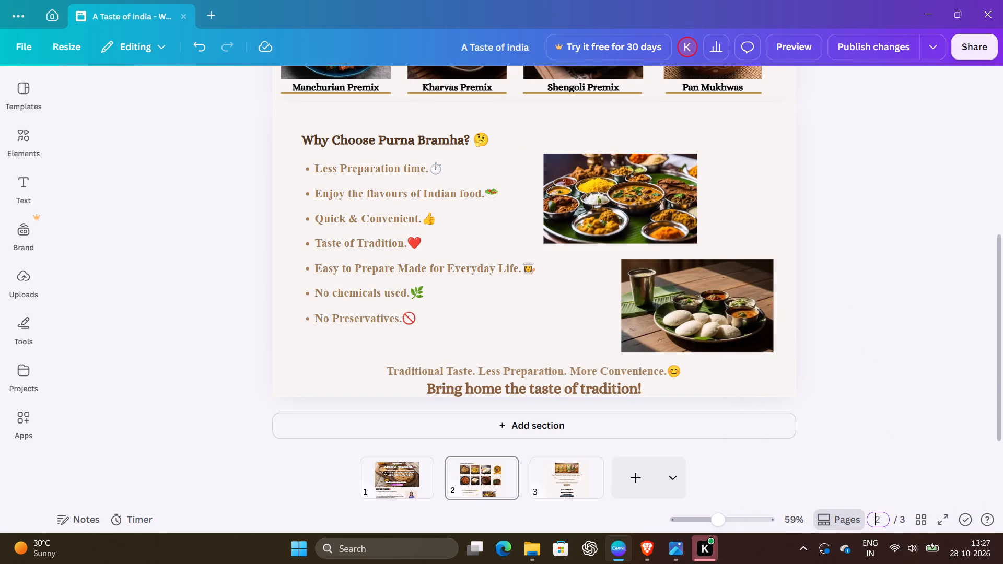
{"action": "triple_click", "coordinate": [884, 519]}
{"action": "left_click", "coordinate": [884, 519]}
{"action": "key", "text": "Right"}
{"action": "key", "text": "3"}
{"action": "key", "text": "Return"}
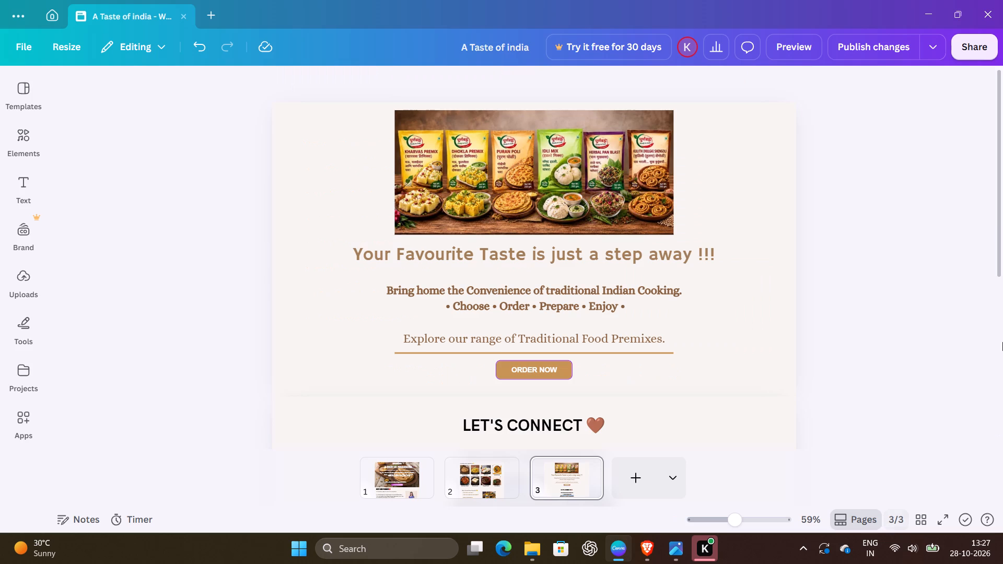
{"action": "left_click", "coordinate": [931, 49]}
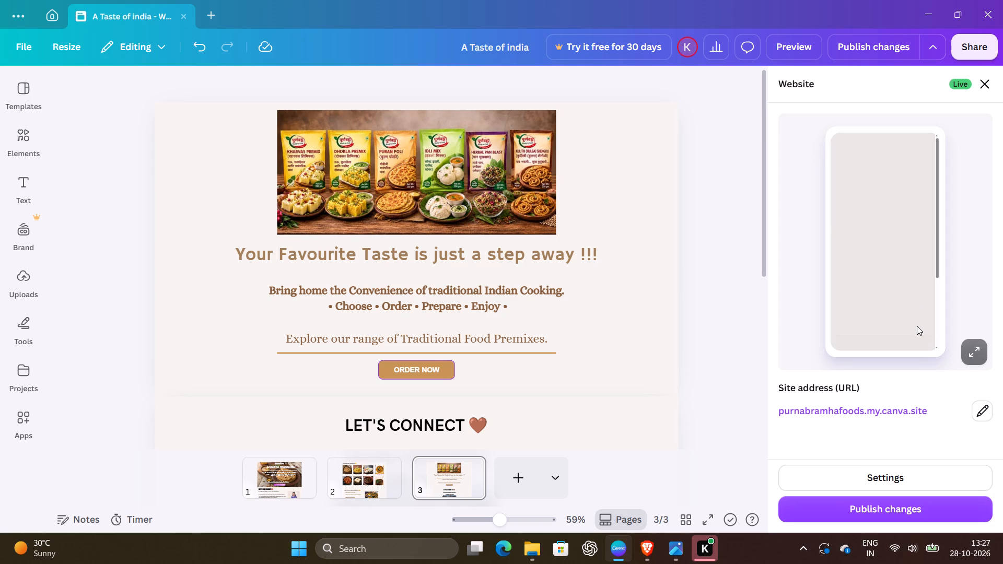
{"action": "scroll", "coordinate": [917, 326], "scroll_direction": "down", "scroll_amount": 9}
{"action": "scroll", "coordinate": [917, 326], "scroll_direction": "up", "scroll_amount": 12}
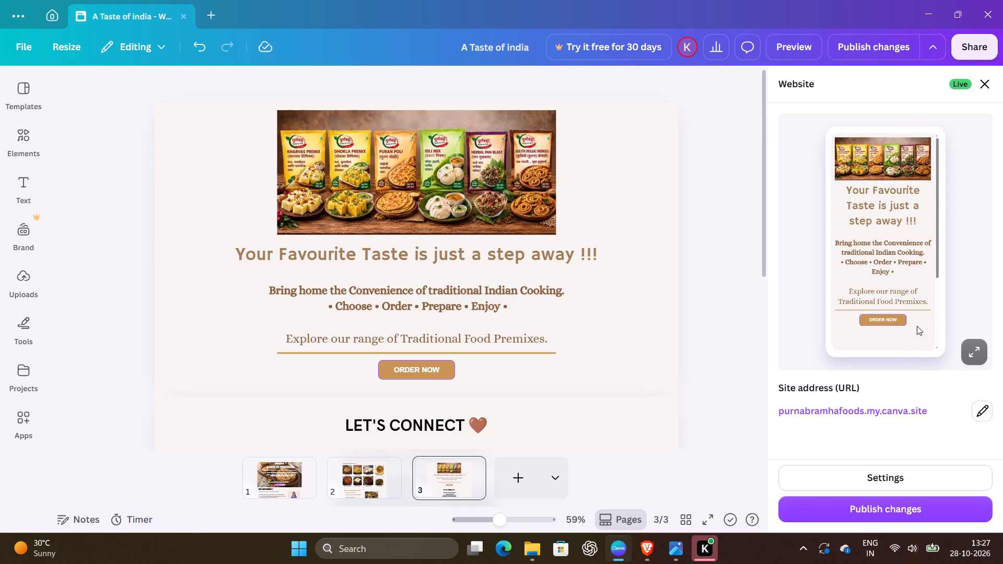
{"action": "scroll", "coordinate": [917, 326], "scroll_direction": "down", "scroll_amount": 4}
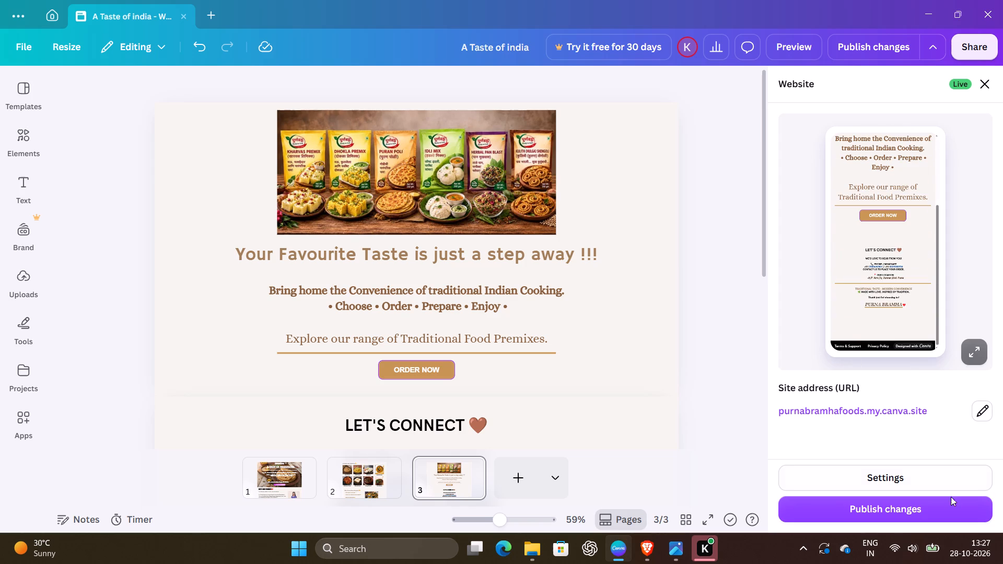
{"action": "scroll", "coordinate": [883, 434], "scroll_direction": "down", "scroll_amount": 4}
Turn on the navigation menu and search engine visibility in the website's site settings.
{"action": "left_click", "coordinate": [883, 486]}
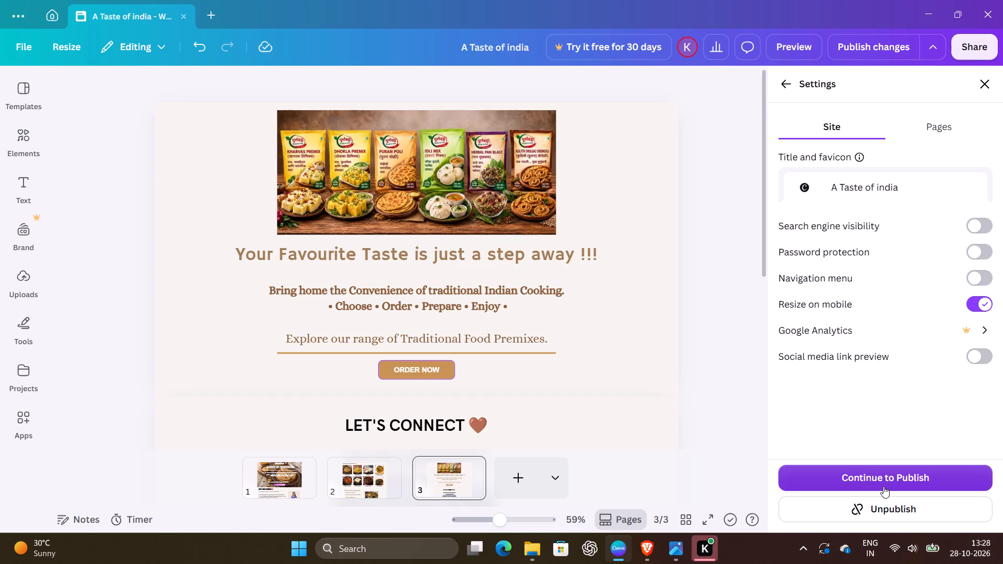
{"action": "left_click", "coordinate": [985, 272]}
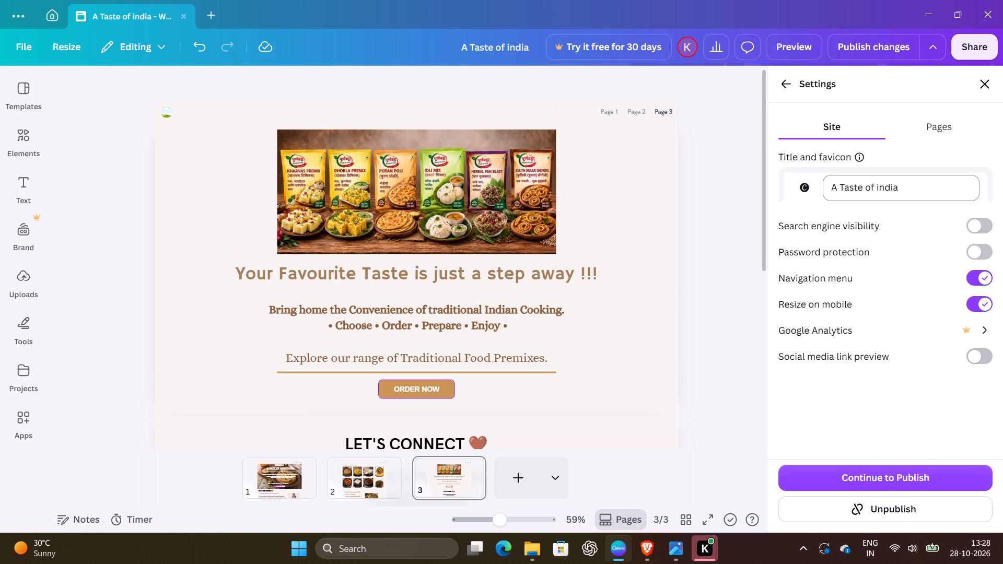
{"action": "left_click", "coordinate": [977, 224]}
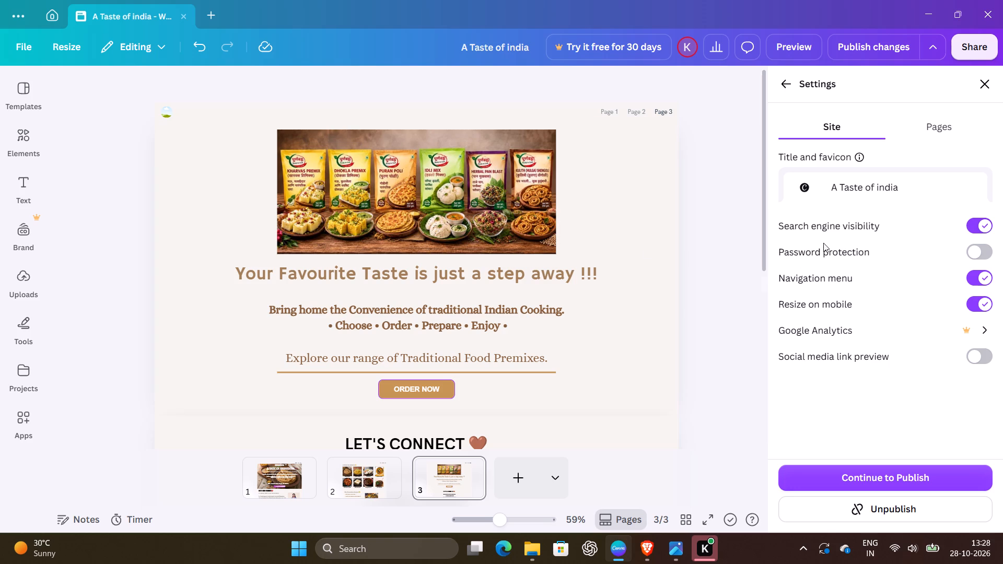
In the website's page settings, name page 2 "Explore our products" and page 3 "contact us".
{"action": "left_click", "coordinate": [900, 132]}
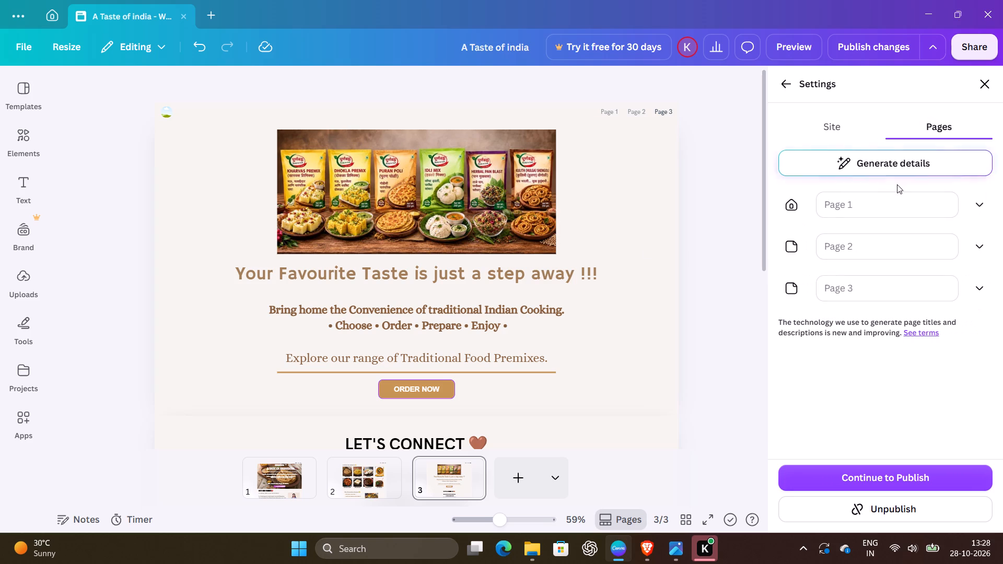
{"action": "left_click", "coordinate": [867, 246]}
{"action": "double_click", "coordinate": [867, 246]}
{"action": "key", "text": "shift+e"}
{"action": "type", "text": "xplore our products"}
{"action": "triple_click", "coordinate": [866, 284]}
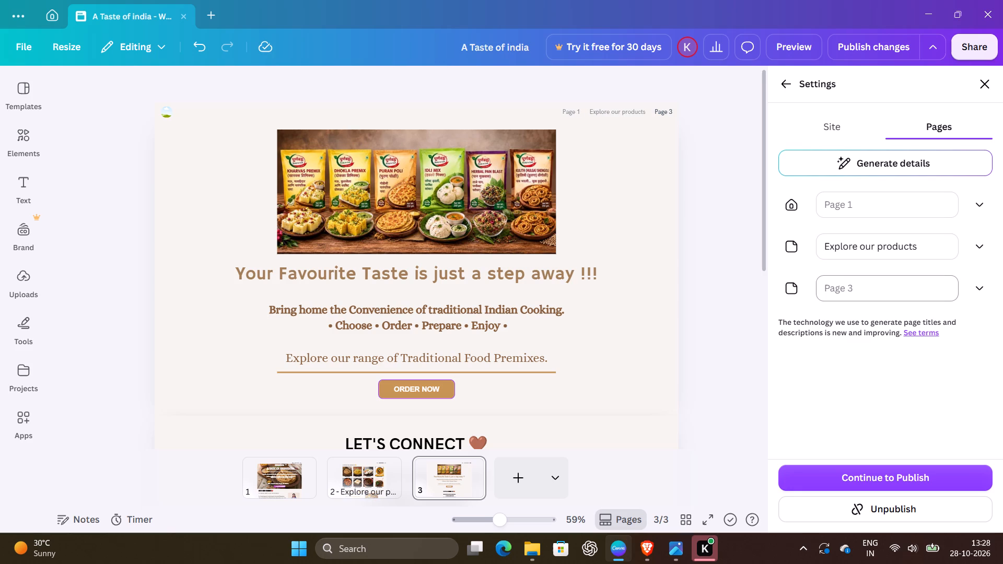
{"action": "type", "text": "contac"}
{"action": "type", "text": "t us"}
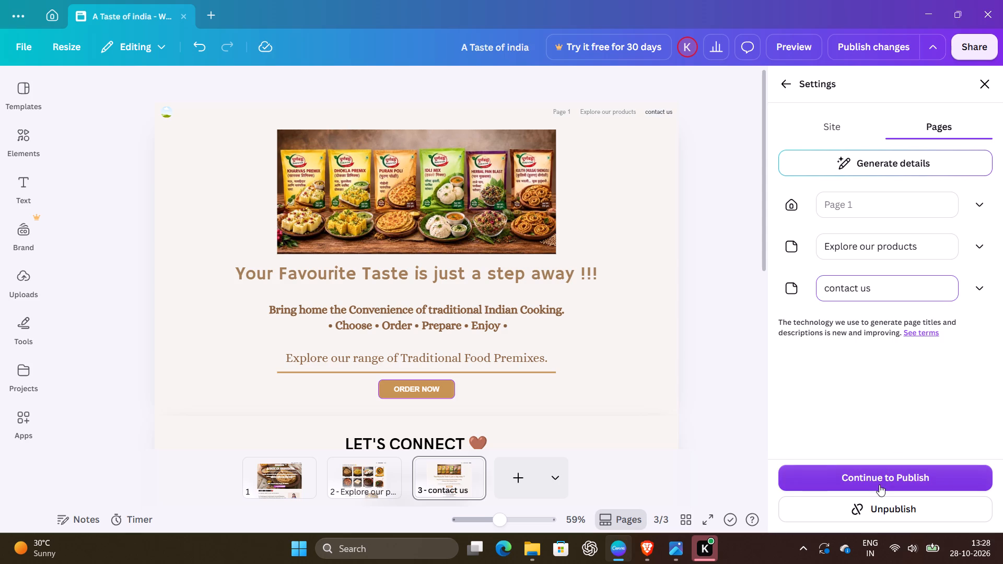
Name page 1, the home page, "Purnabramha" in the website's page settings.
{"action": "double_click", "coordinate": [850, 201]}
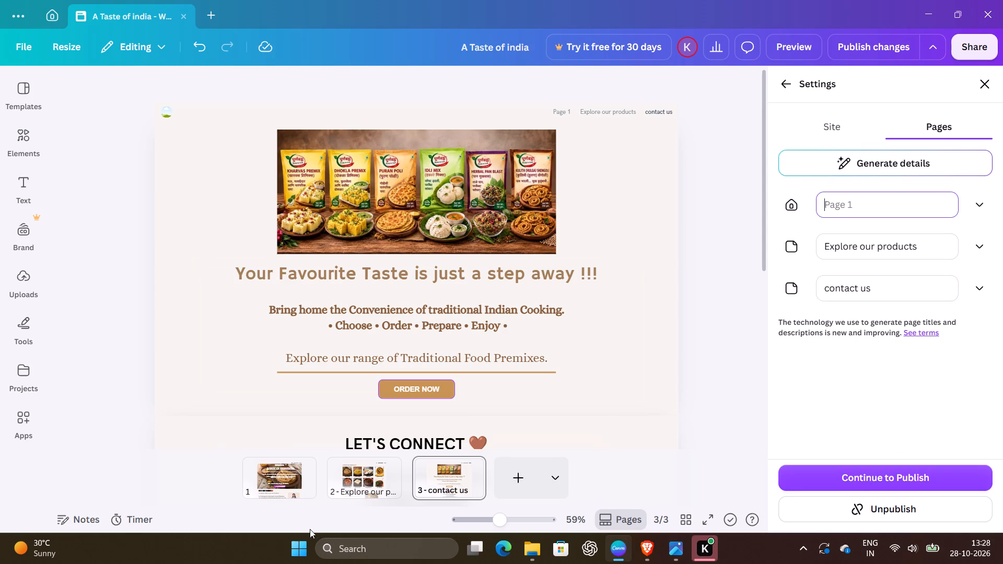
{"action": "left_click", "coordinate": [300, 487]}
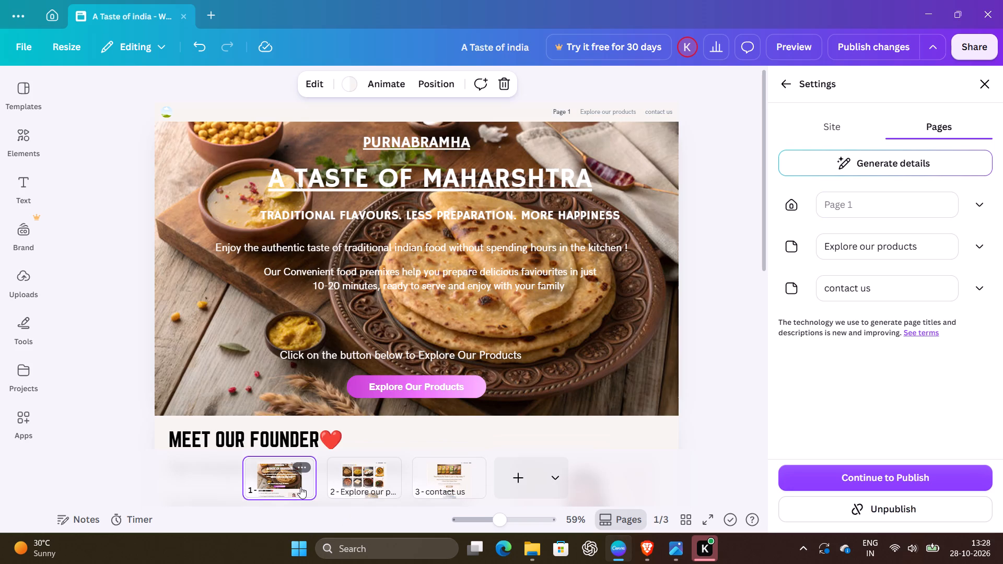
{"action": "key", "text": "shift+p"}
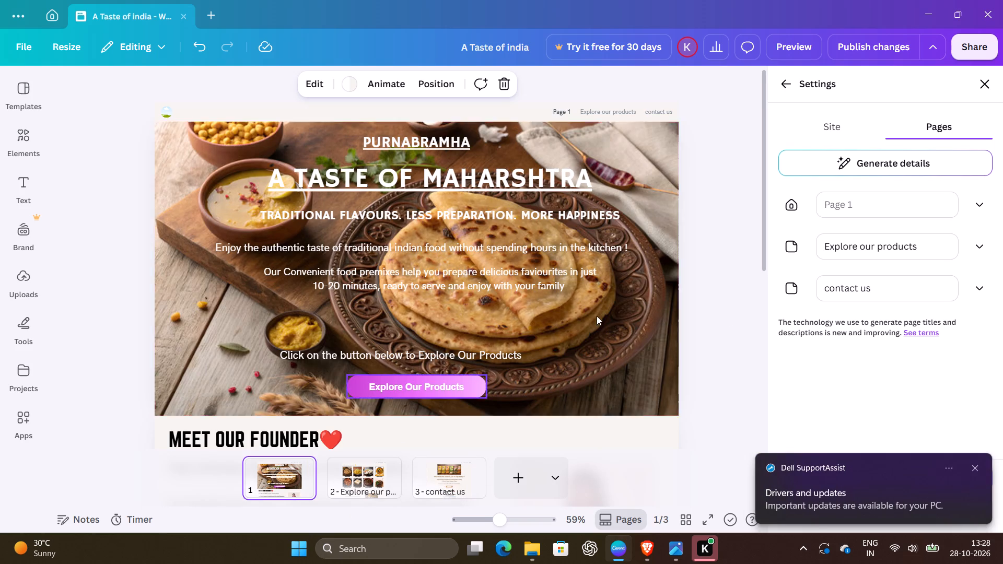
{"action": "left_click", "coordinate": [862, 207]}
{"action": "key", "text": "shift+p"}
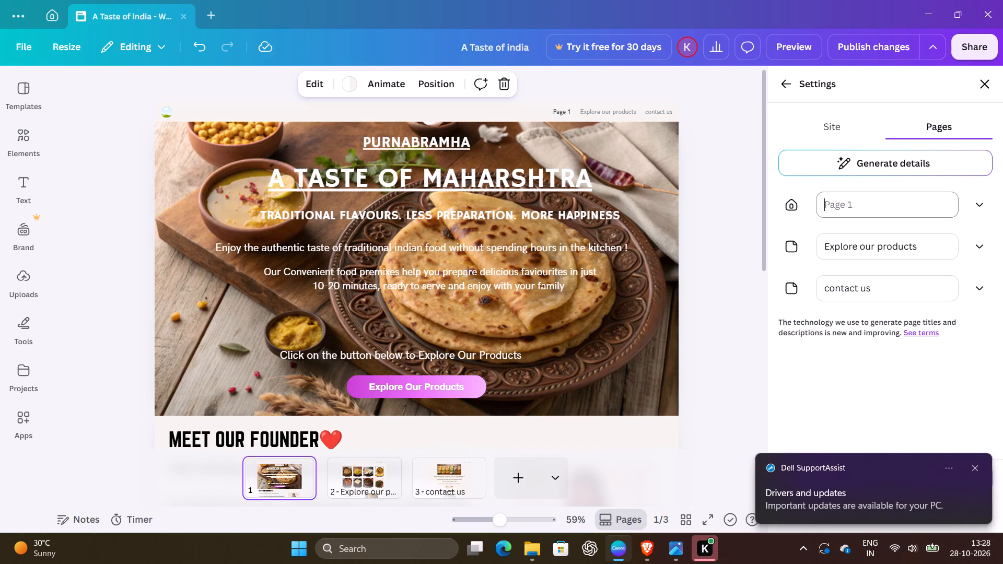
{"action": "type", "text": "urn"}
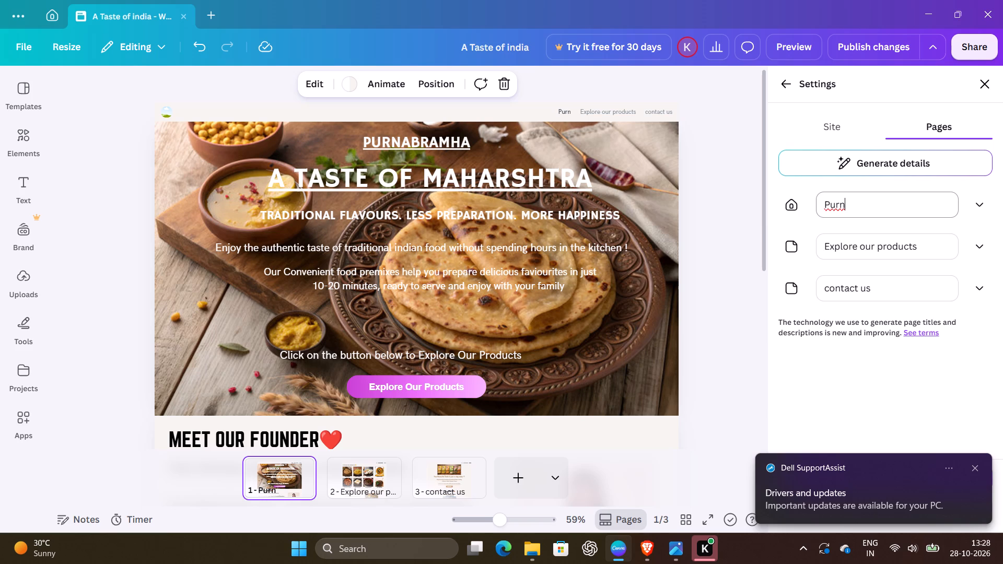
{"action": "key", "text": "a"}
{"action": "type", "text": "bramha"}
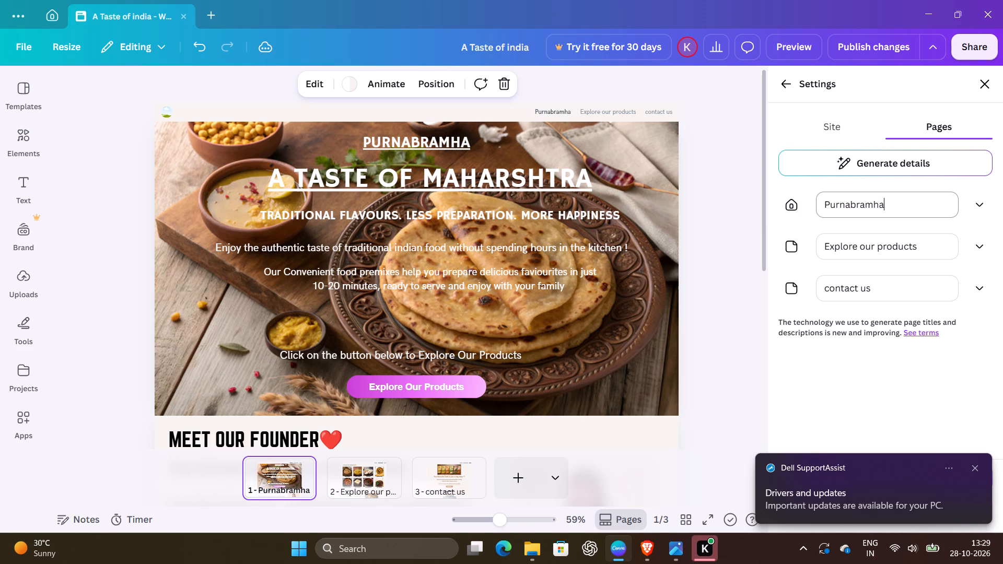
{"action": "left_click", "coordinate": [840, 392]}
Dismiss the Dell SupportAssist notification about drivers and updates.
{"action": "left_click", "coordinate": [976, 467]}
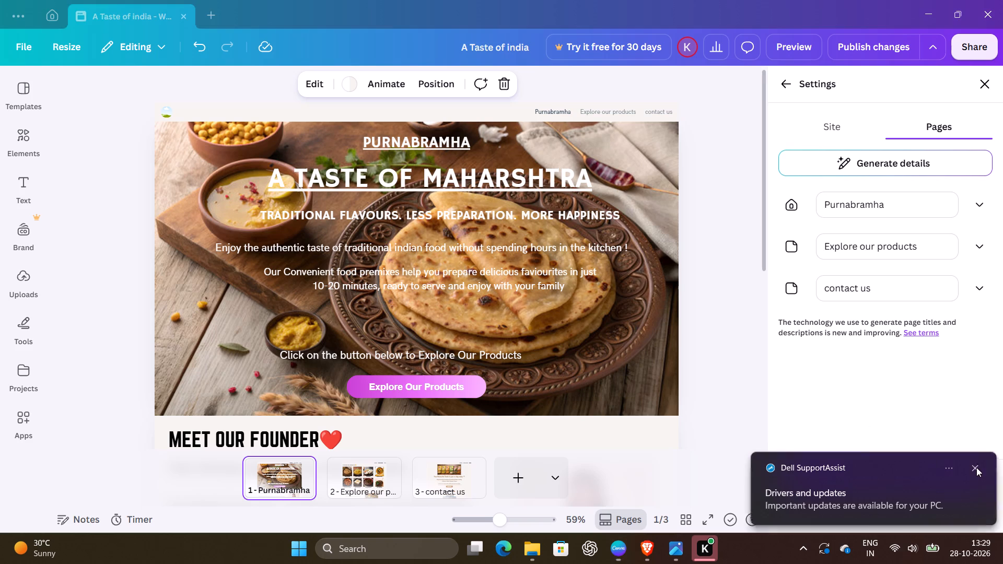
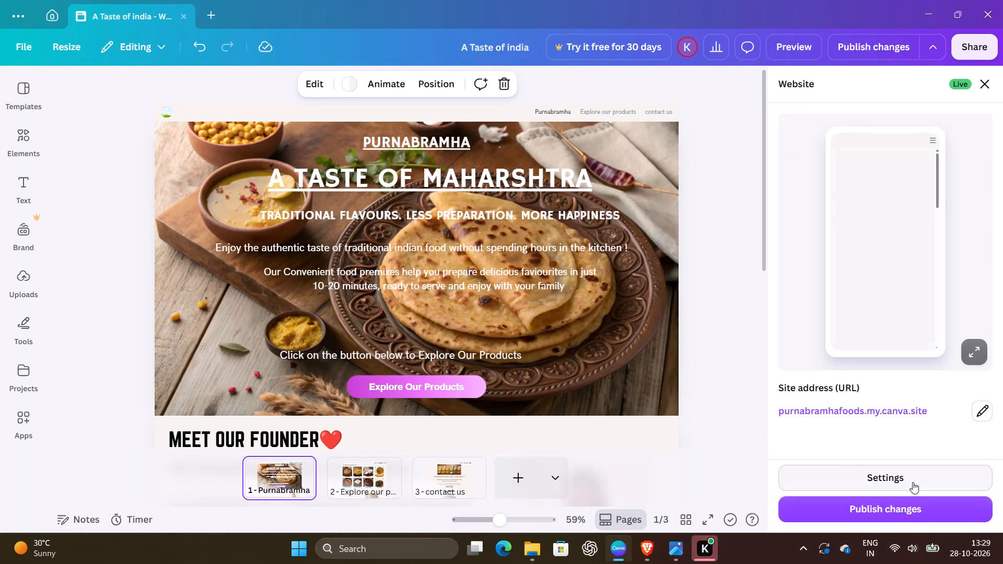
Publish the website changes to purnabramhafoods.my.canva.site.
{"action": "left_click", "coordinate": [882, 515]}
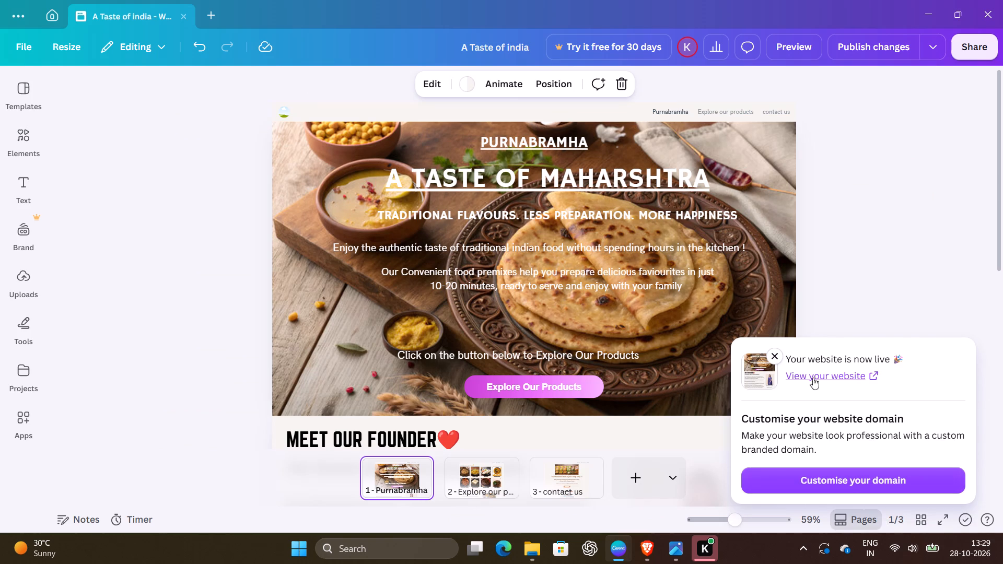
Open the published website and examine its home page for the navigation menu and the founder section.
{"action": "left_click", "coordinate": [821, 379]}
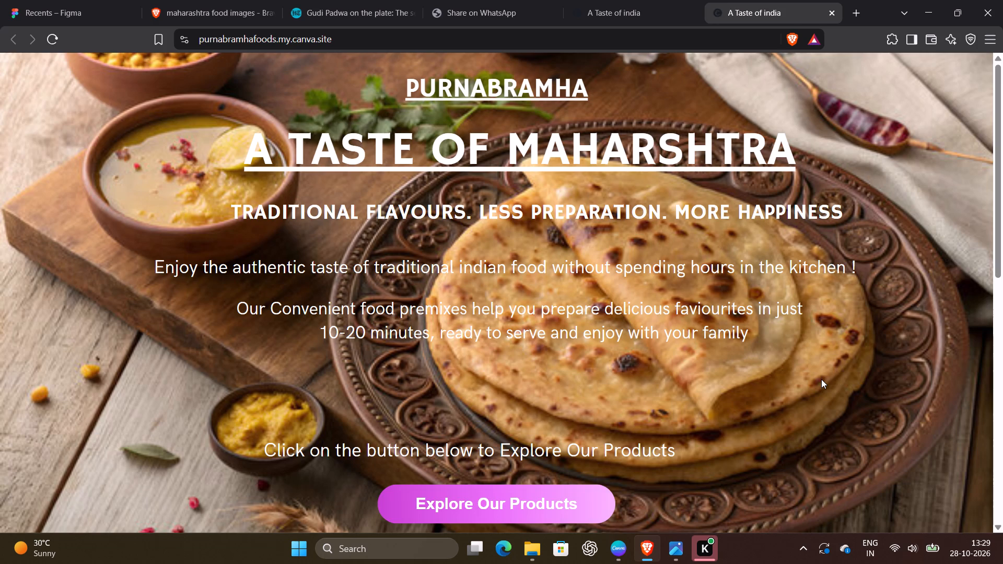
{"action": "scroll", "coordinate": [821, 379], "scroll_direction": "down", "scroll_amount": 13}
{"action": "scroll", "coordinate": [821, 379], "scroll_direction": "up", "scroll_amount": 4}
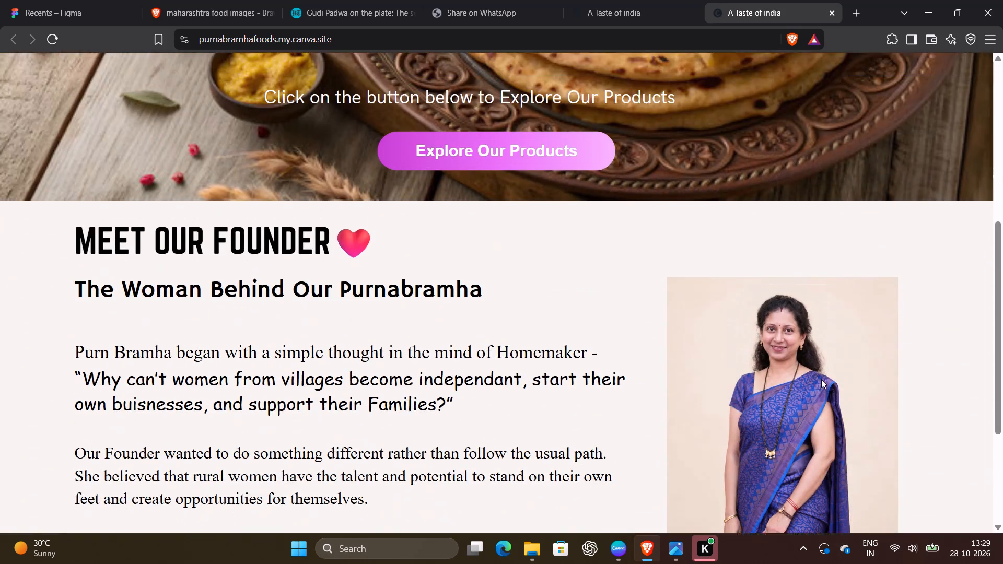
{"action": "scroll", "coordinate": [821, 379], "scroll_direction": "up", "scroll_amount": 7}
{"action": "scroll", "coordinate": [821, 379], "scroll_direction": "down", "scroll_amount": 7}
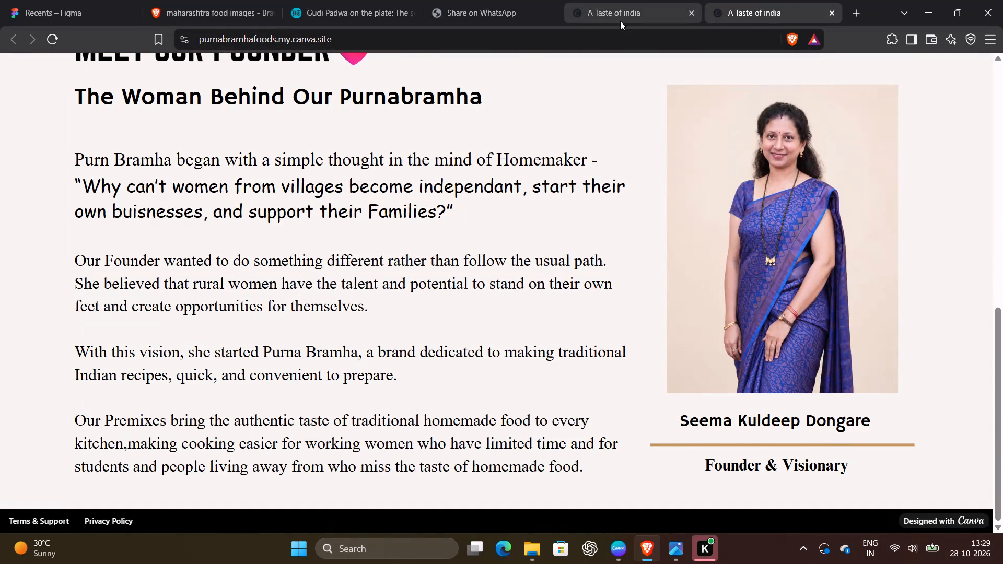
Switch back to Canva and close the website's publishing settings.
{"action": "left_click", "coordinate": [610, 553]}
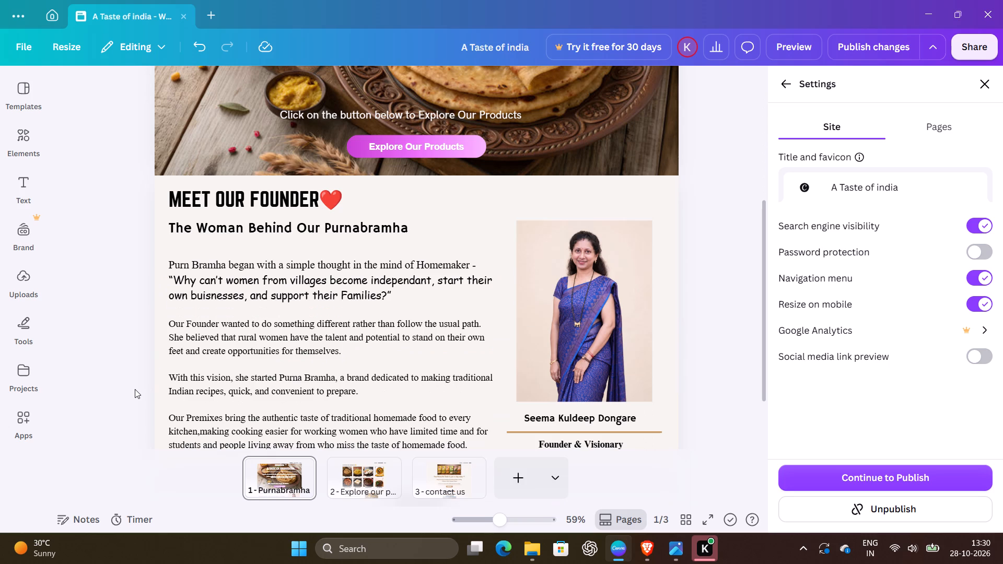
{"action": "scroll", "coordinate": [135, 389], "scroll_direction": "down", "scroll_amount": 5}
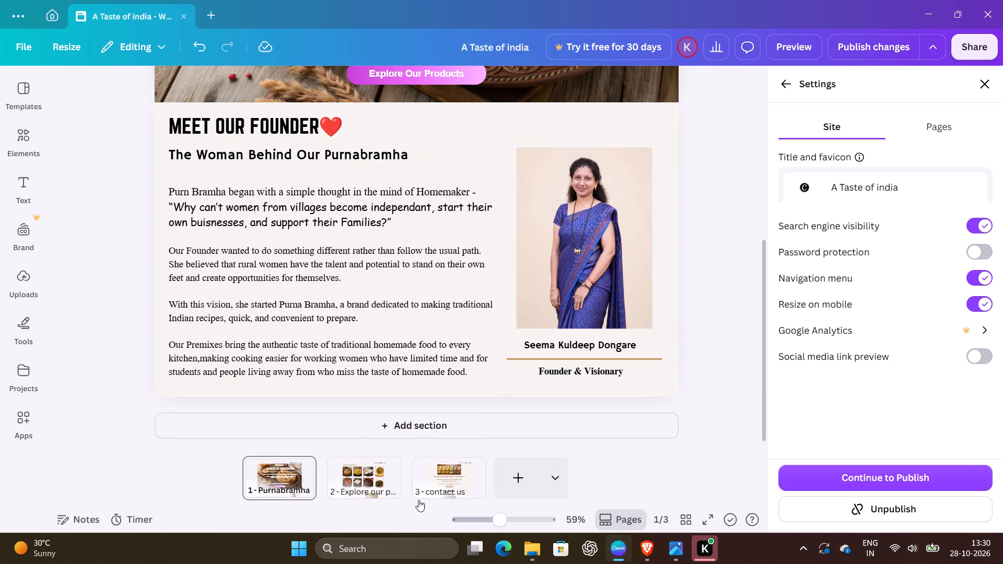
{"action": "left_click", "coordinate": [697, 398]}
{"action": "left_click", "coordinate": [778, 96]}
{"action": "left_click", "coordinate": [785, 90]}
{"action": "left_click", "coordinate": [983, 85]}
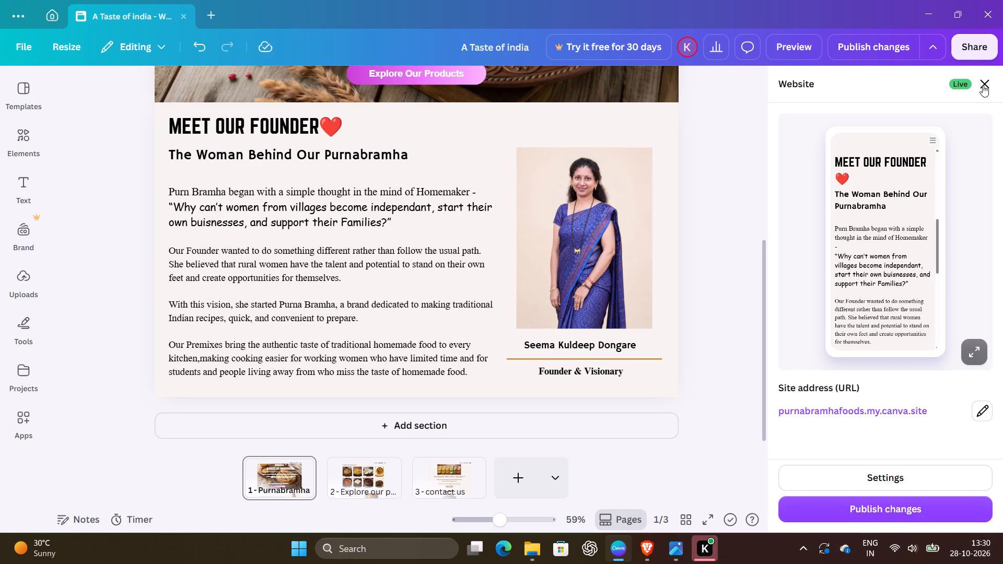
Look through the website's three pages, Purnabramha, Explore our products and contact us, in the editor.
{"action": "left_click", "coordinate": [867, 522]}
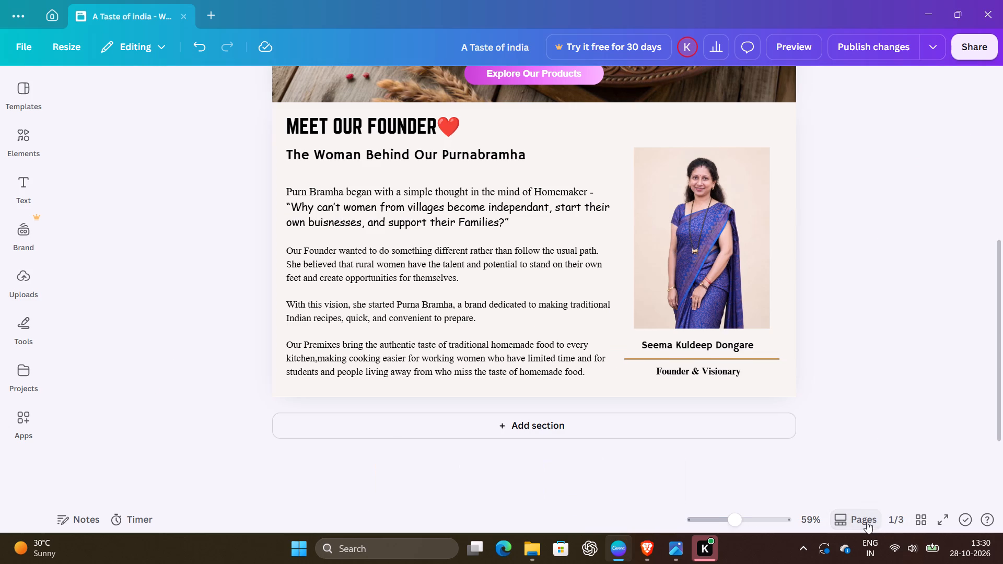
{"action": "left_click", "coordinate": [896, 519]}
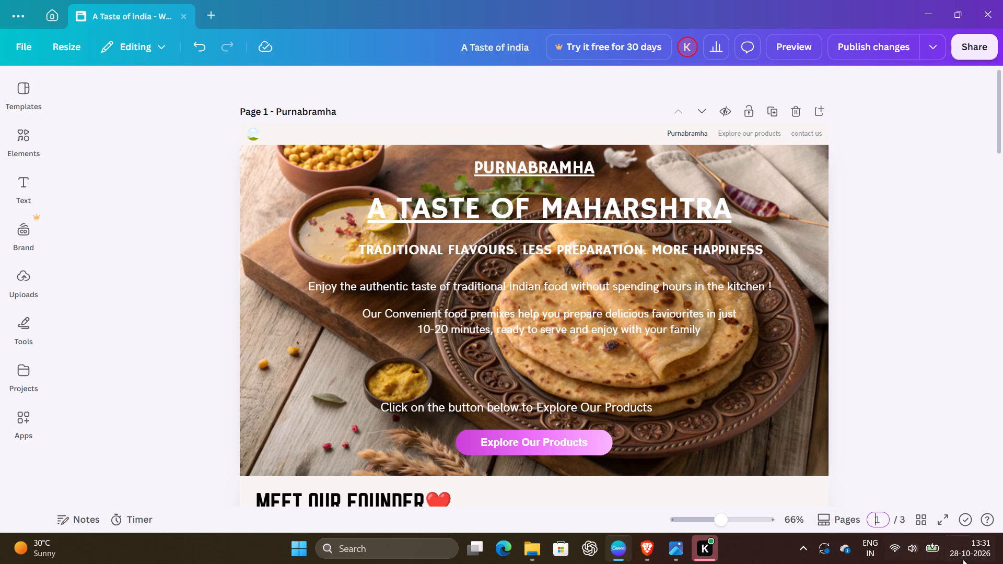
{"action": "left_click", "coordinate": [838, 520]}
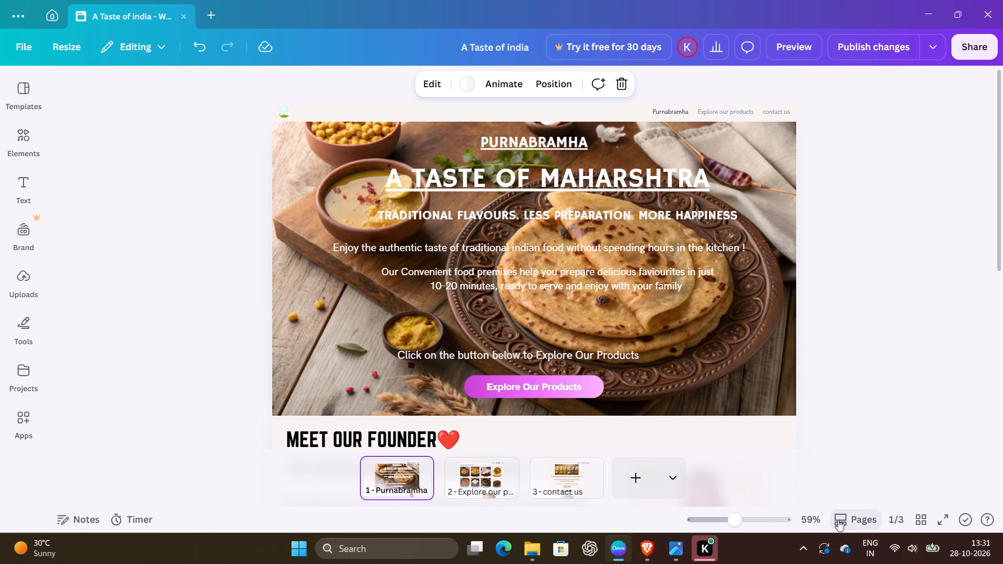
{"action": "left_click", "coordinate": [397, 490]}
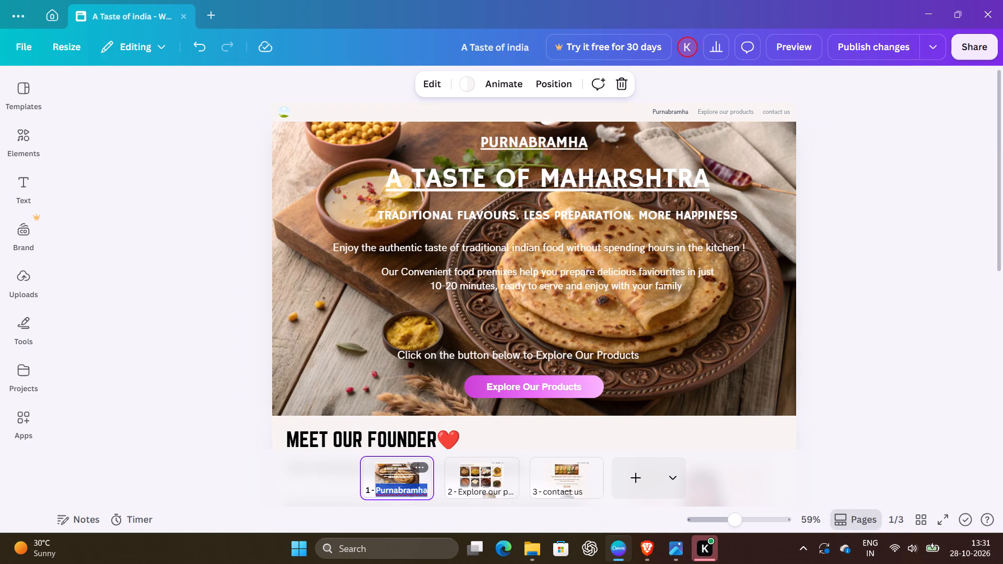
{"action": "left_click", "coordinate": [419, 464]}
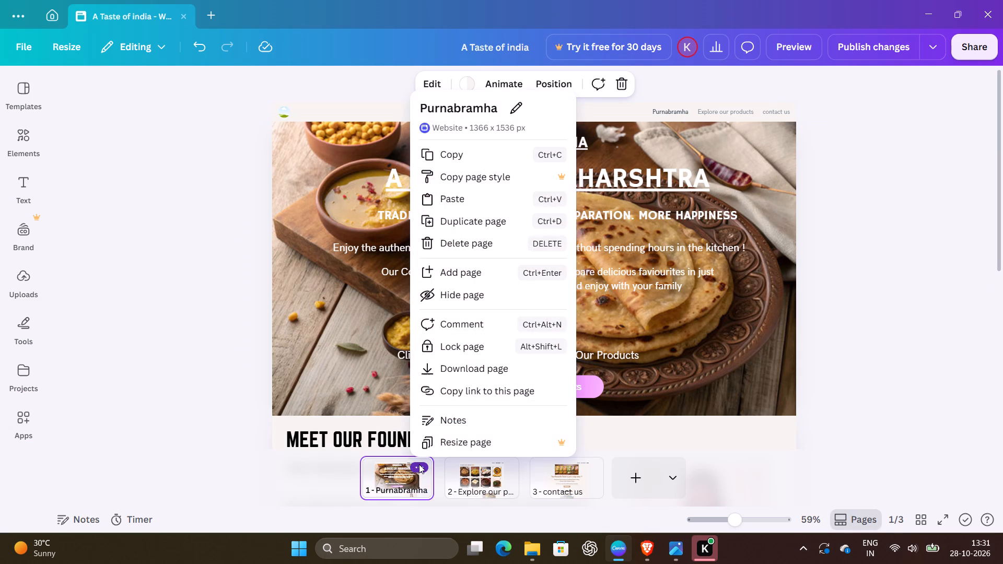
{"action": "left_click", "coordinate": [275, 512]}
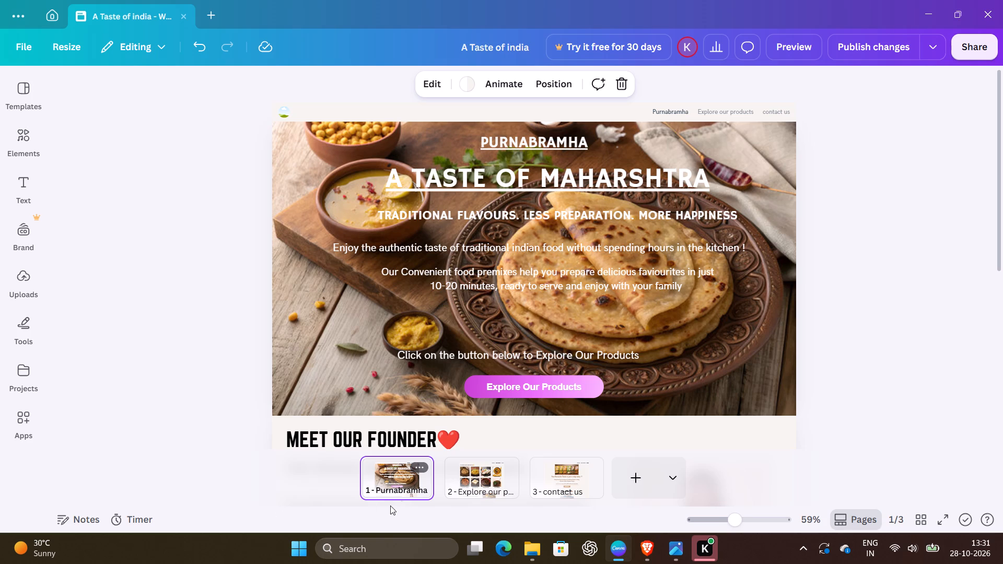
{"action": "left_click", "coordinate": [463, 479]}
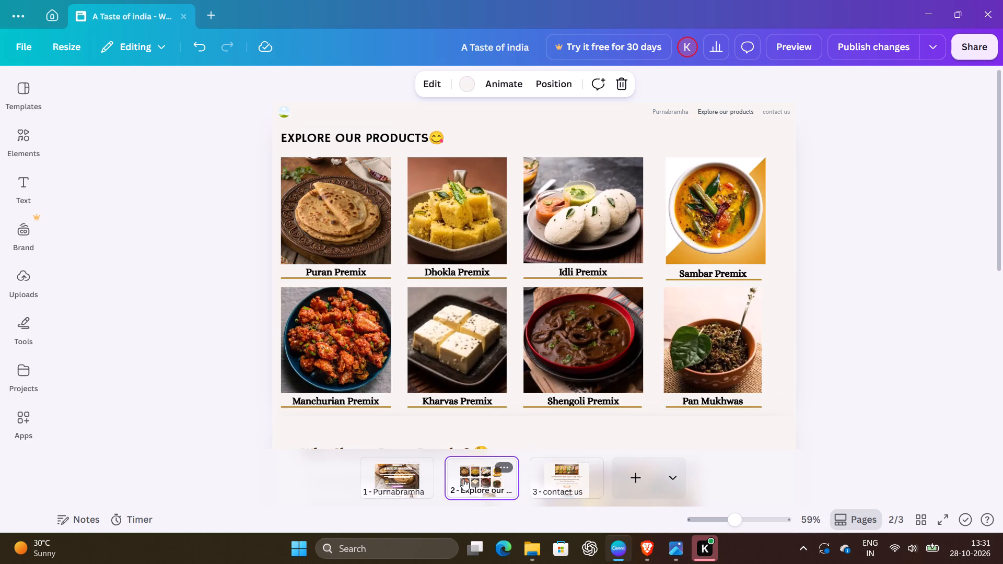
{"action": "left_click", "coordinate": [547, 488]}
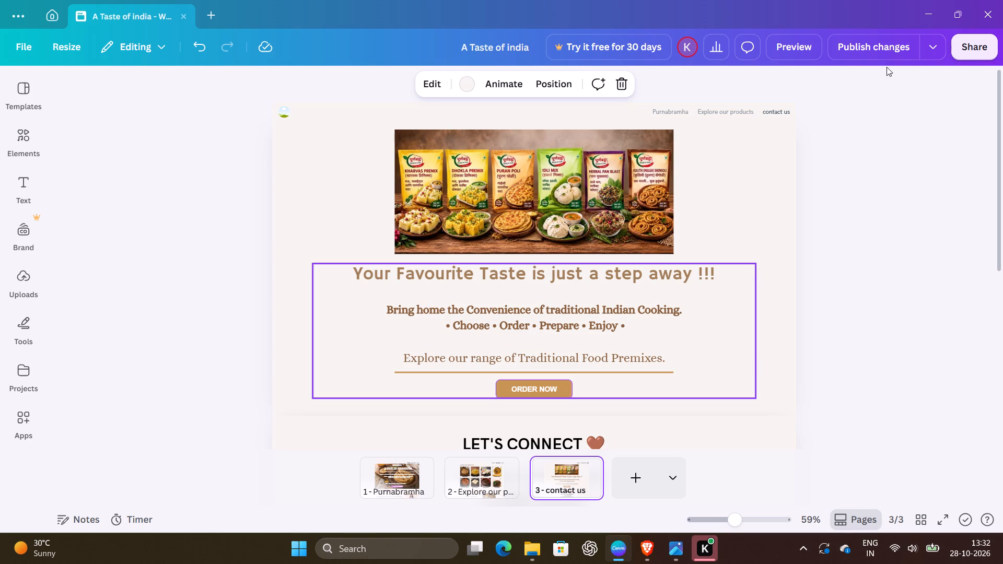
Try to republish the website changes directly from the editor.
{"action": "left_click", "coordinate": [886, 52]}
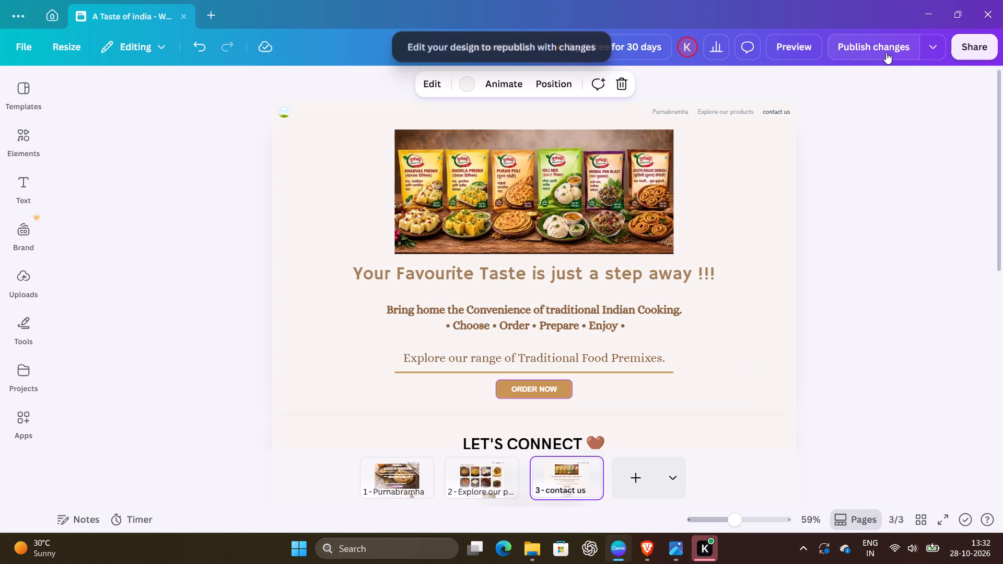
Preview the website and check the contact us, Purnabramha and Explore our products pages through its navigation menu.
{"action": "left_click", "coordinate": [798, 44]}
{"action": "scroll", "coordinate": [603, 281], "scroll_direction": "down", "scroll_amount": 4}
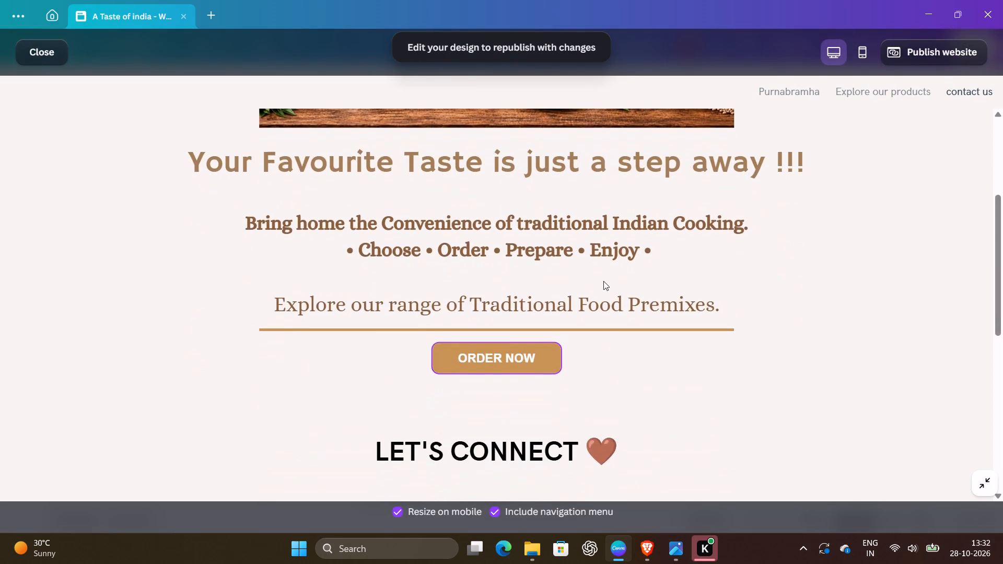
{"action": "scroll", "coordinate": [603, 281], "scroll_direction": "up", "scroll_amount": 11}
{"action": "scroll", "coordinate": [603, 281], "scroll_direction": "down", "scroll_amount": 13}
{"action": "scroll", "coordinate": [603, 281], "scroll_direction": "up", "scroll_amount": 12}
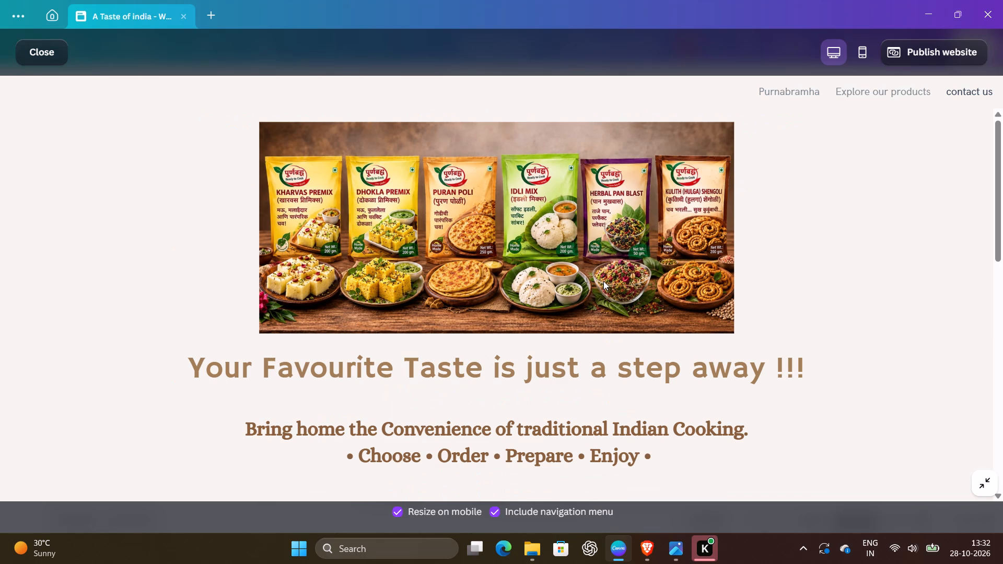
{"action": "left_click", "coordinate": [790, 88]}
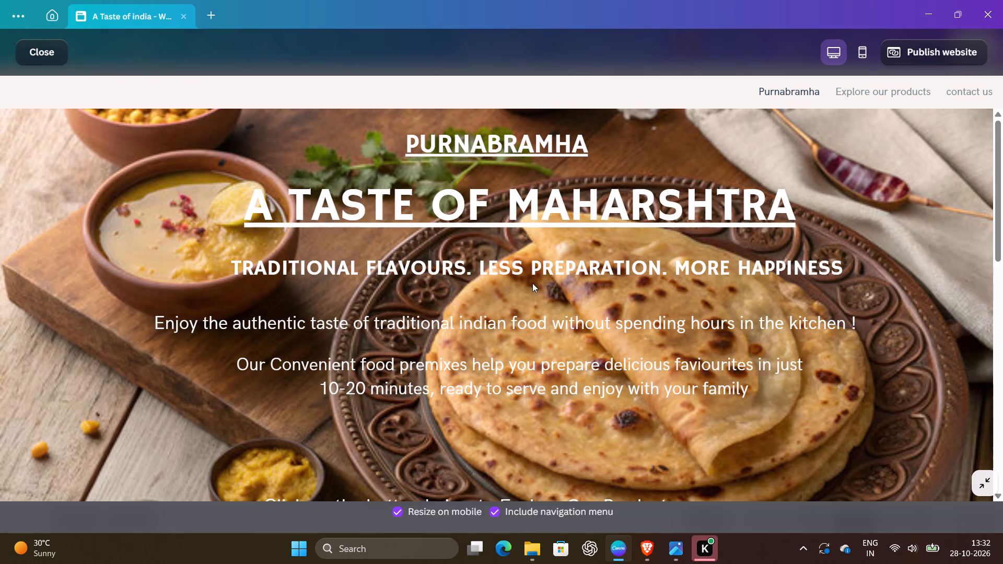
{"action": "scroll", "coordinate": [469, 352], "scroll_direction": "down", "scroll_amount": 14}
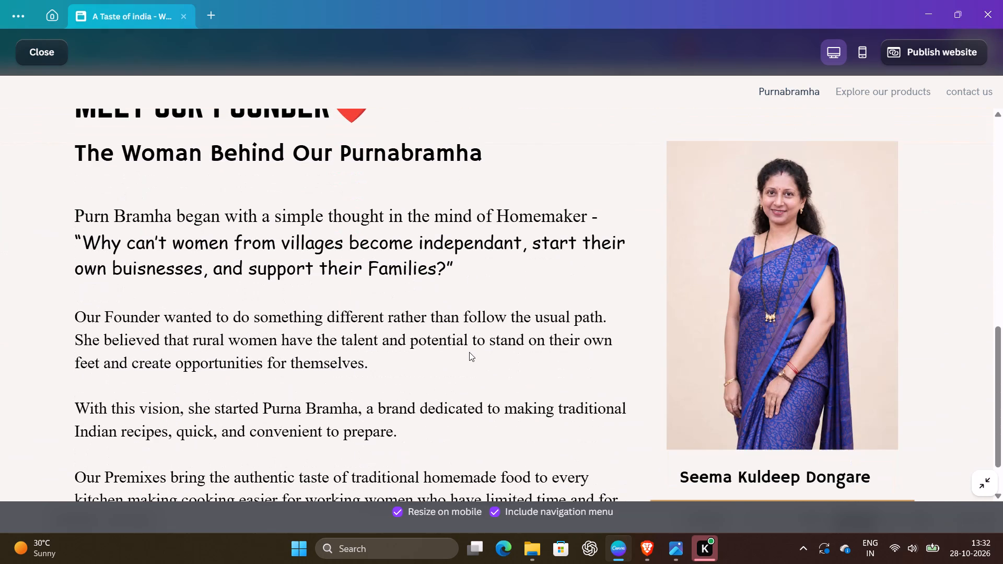
{"action": "scroll", "coordinate": [469, 352], "scroll_direction": "up", "scroll_amount": 10}
{"action": "left_click", "coordinate": [872, 95]}
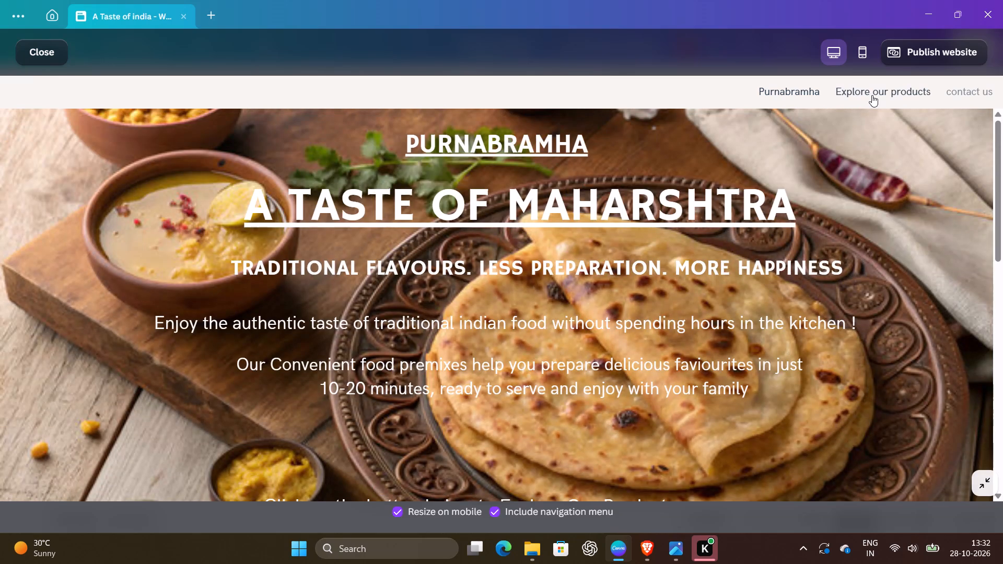
{"action": "scroll", "coordinate": [600, 338], "scroll_direction": "down", "scroll_amount": 15}
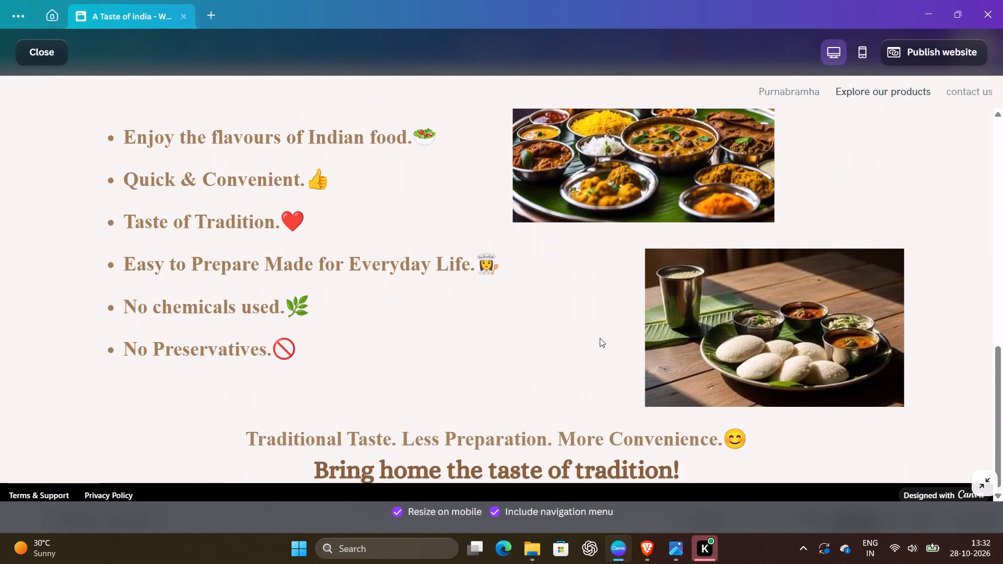
{"action": "left_click", "coordinate": [951, 88]}
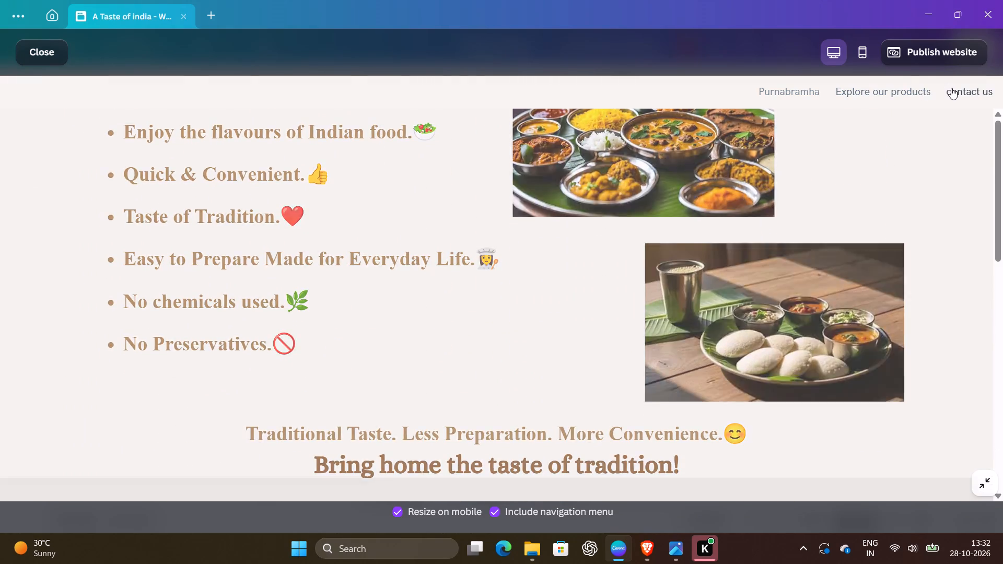
{"action": "scroll", "coordinate": [458, 409], "scroll_direction": "down", "scroll_amount": 9}
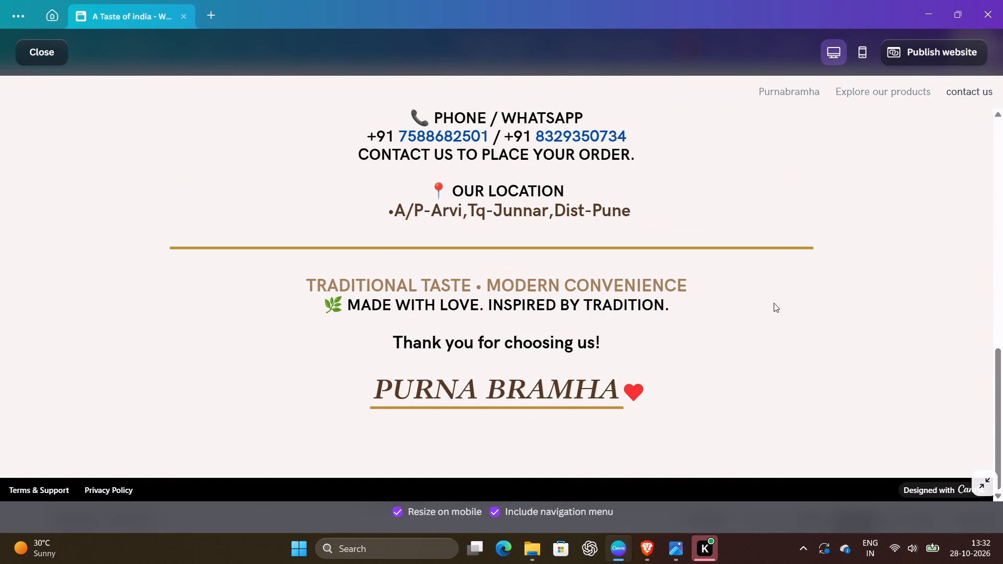
Leave the preview and publish the changes to purnabramhafoods.my.canva.site.
{"action": "left_click", "coordinate": [943, 58]}
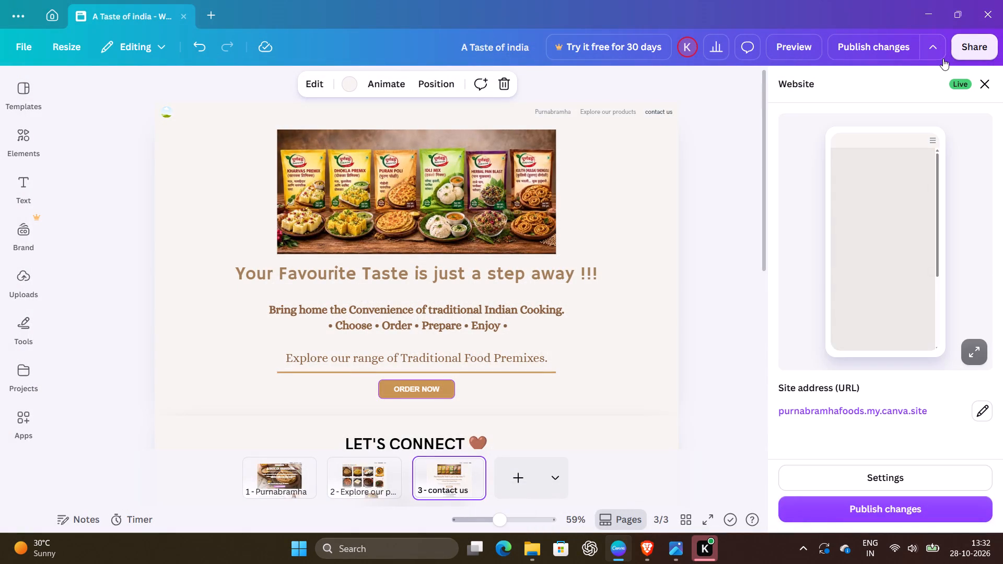
{"action": "left_click", "coordinate": [897, 506]}
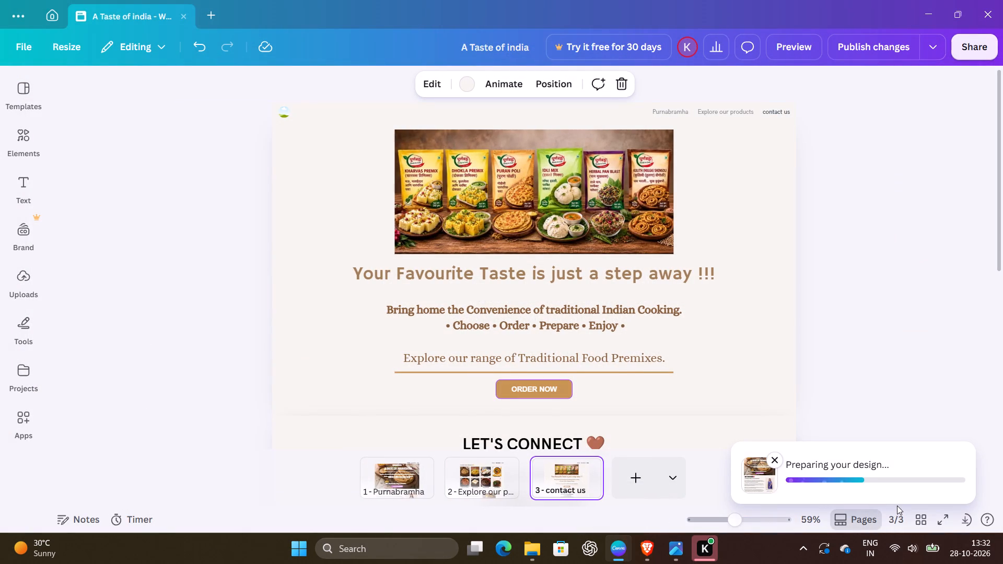
Open the republished website and visit its Explore our products page through the navigation menu.
{"action": "scroll", "coordinate": [687, 396], "scroll_direction": "down", "scroll_amount": 5}
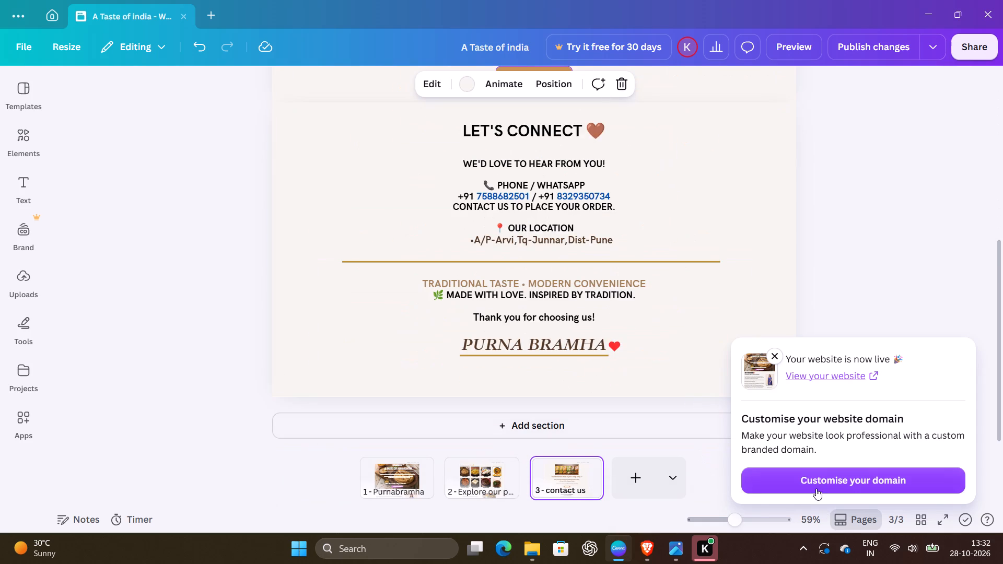
{"action": "left_click", "coordinate": [850, 371]}
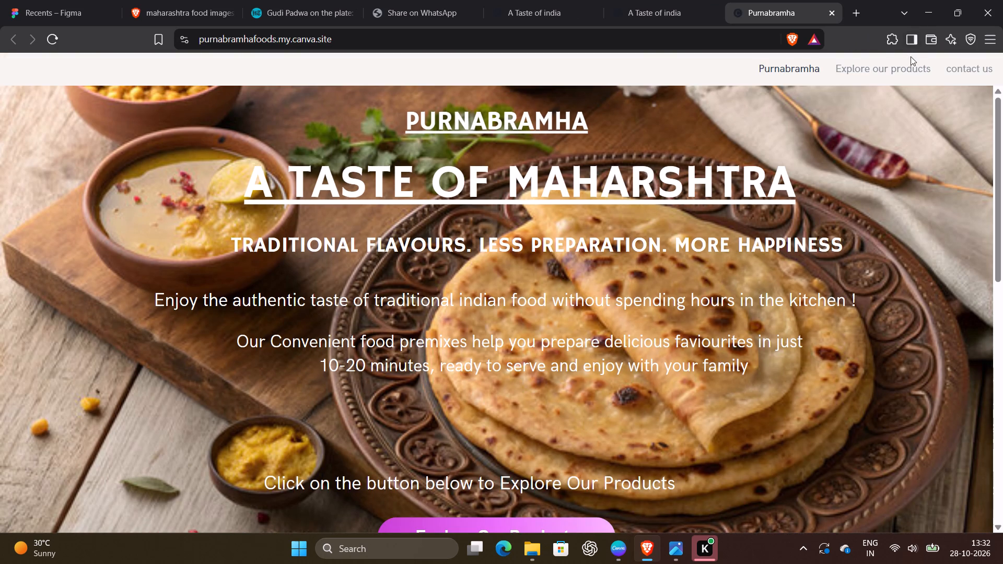
{"action": "left_click", "coordinate": [903, 67]}
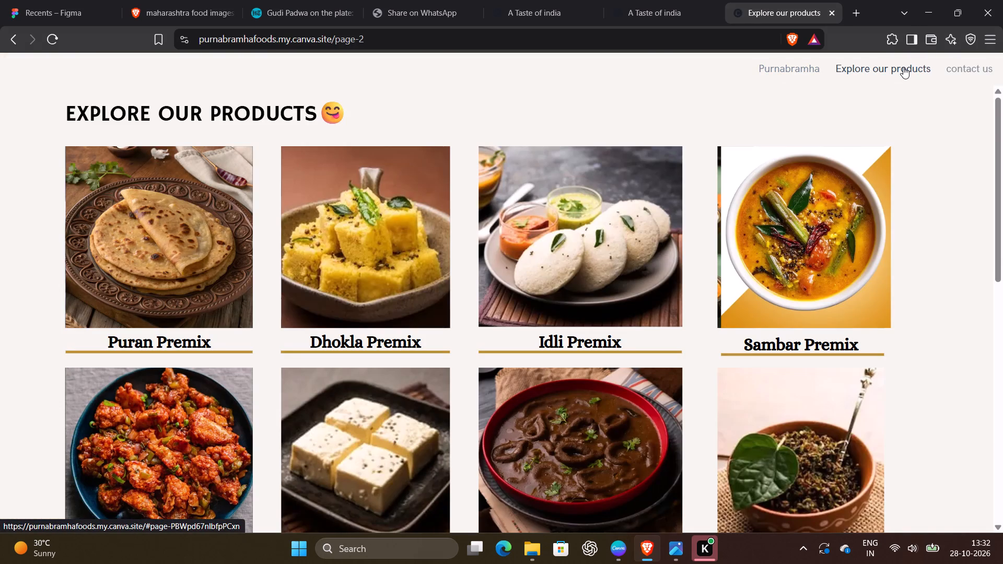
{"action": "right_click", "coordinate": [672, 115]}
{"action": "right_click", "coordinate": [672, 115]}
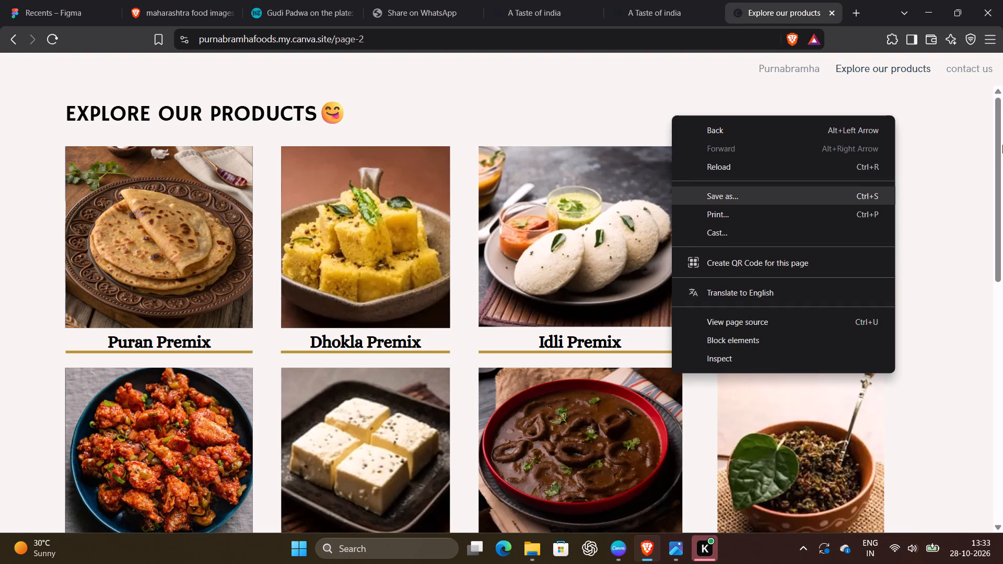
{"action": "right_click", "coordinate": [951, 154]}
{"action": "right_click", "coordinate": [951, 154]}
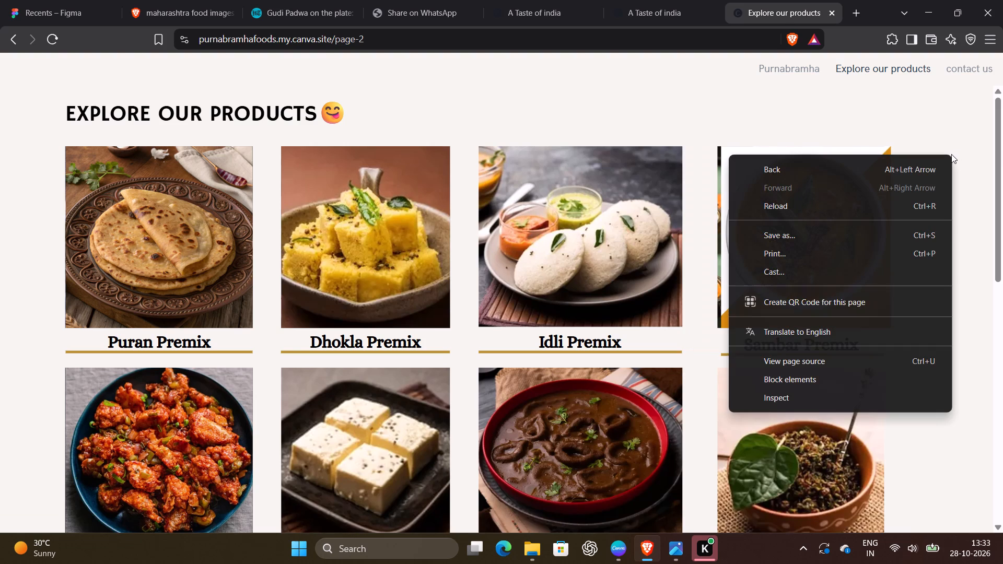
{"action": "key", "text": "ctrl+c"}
Switch back to the A Taste of india design in Canva.
{"action": "left_click", "coordinate": [618, 555]}
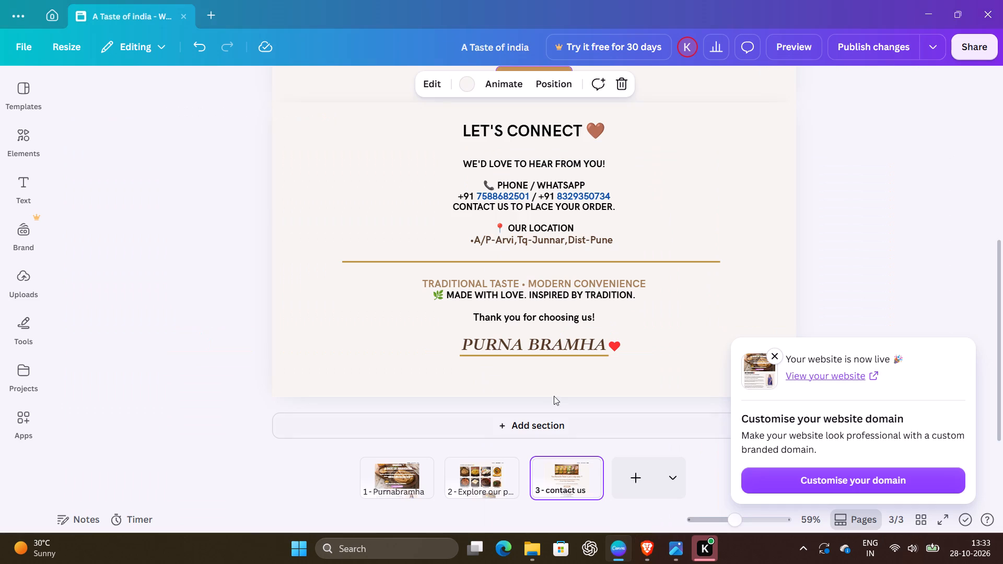
Open the link settings of the Explore Our Products button on the Purnabramha page.
{"action": "scroll", "coordinate": [544, 350], "scroll_direction": "up", "scroll_amount": 10}
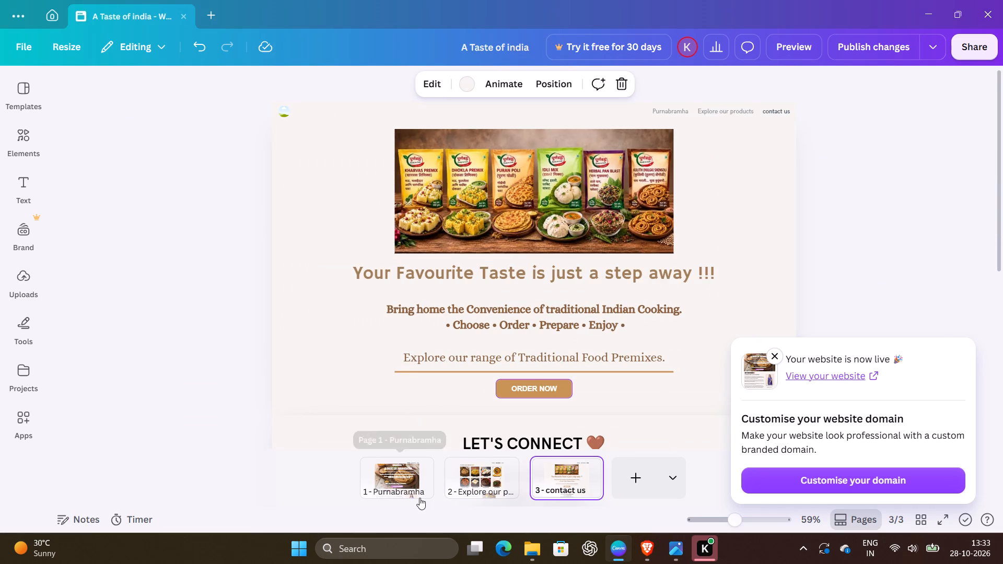
{"action": "left_click", "coordinate": [419, 498]}
{"action": "left_click", "coordinate": [531, 381]}
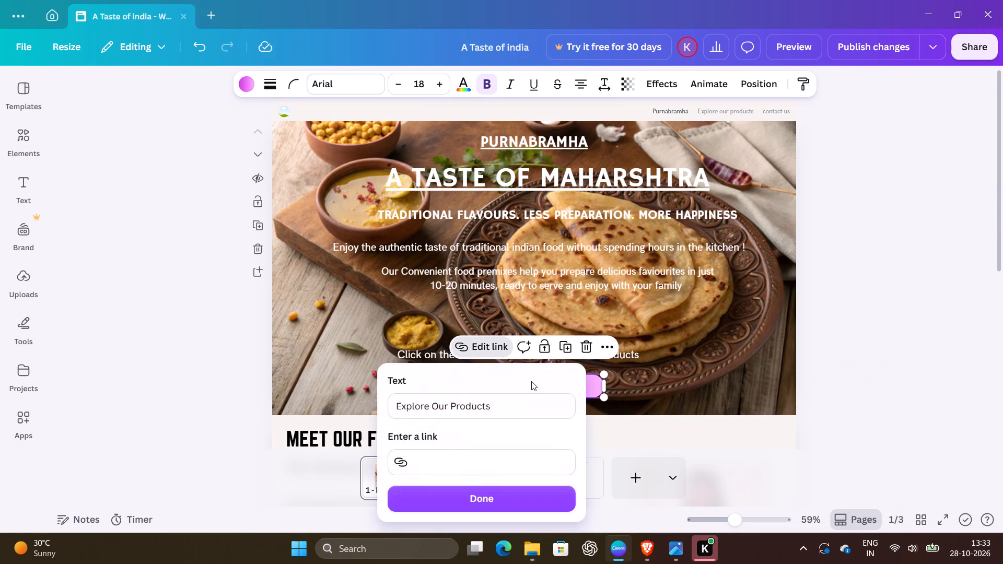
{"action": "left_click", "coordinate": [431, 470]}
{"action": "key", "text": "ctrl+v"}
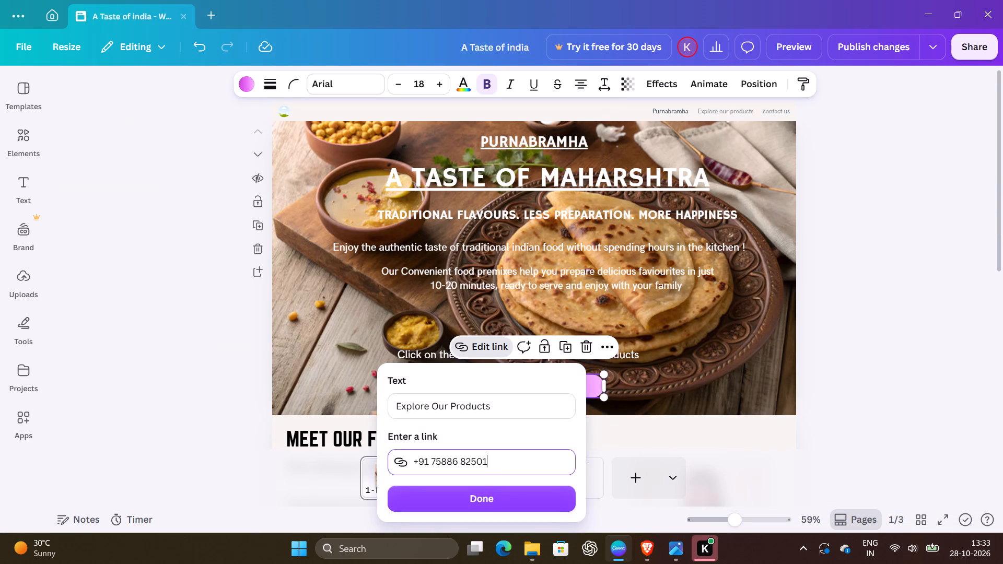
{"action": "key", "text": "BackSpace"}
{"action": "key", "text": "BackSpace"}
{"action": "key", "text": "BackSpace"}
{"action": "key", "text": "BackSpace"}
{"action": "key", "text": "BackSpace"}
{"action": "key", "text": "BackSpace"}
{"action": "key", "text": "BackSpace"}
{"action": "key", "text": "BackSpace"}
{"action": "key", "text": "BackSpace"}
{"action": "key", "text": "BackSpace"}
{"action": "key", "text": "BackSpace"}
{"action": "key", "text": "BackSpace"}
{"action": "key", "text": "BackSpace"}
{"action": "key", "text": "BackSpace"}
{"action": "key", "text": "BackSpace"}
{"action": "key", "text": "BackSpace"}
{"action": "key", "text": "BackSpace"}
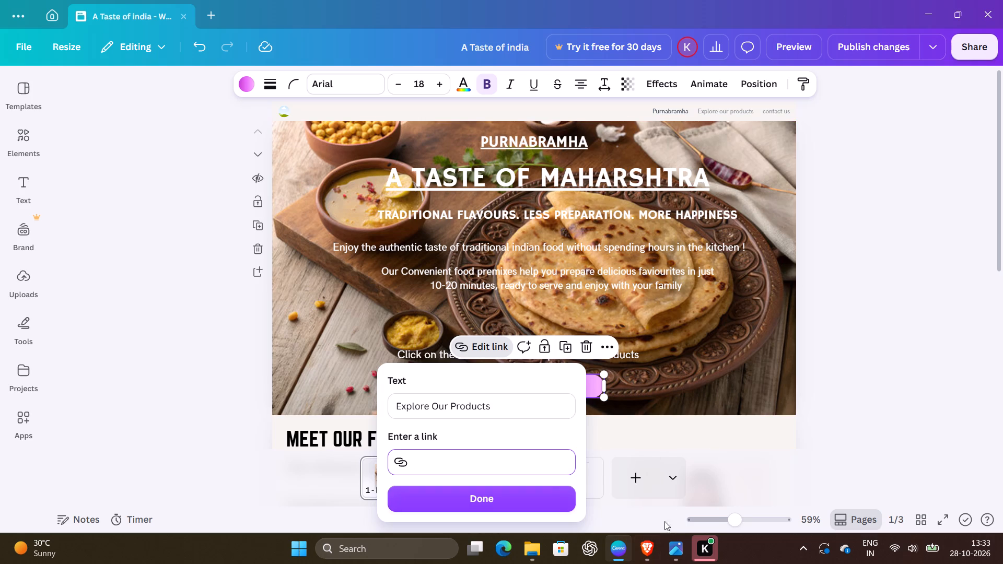
Switch to the published website in Brave and look through its Explore our products page.
{"action": "left_click", "coordinate": [644, 549]}
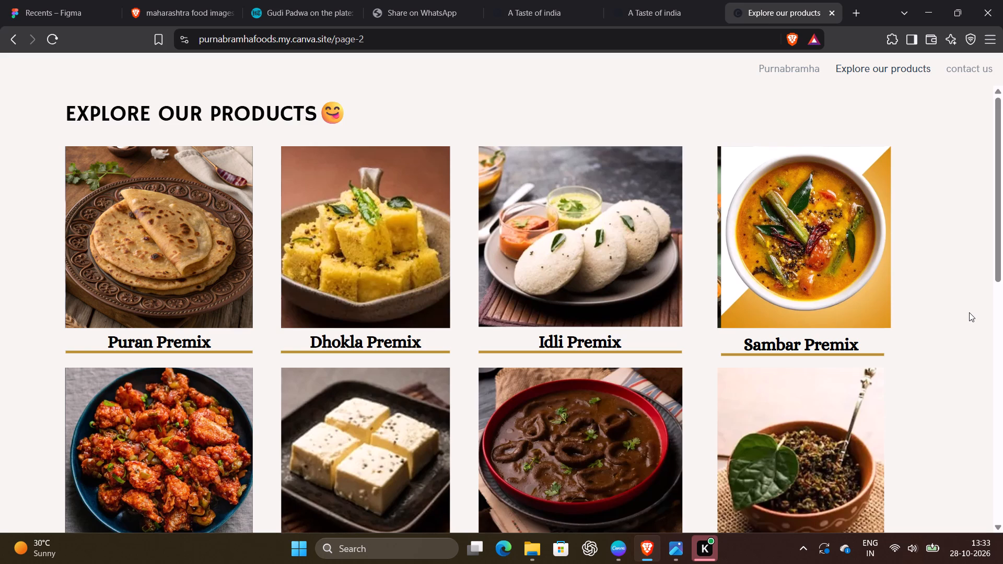
{"action": "scroll", "coordinate": [969, 312], "scroll_direction": "down", "scroll_amount": 2}
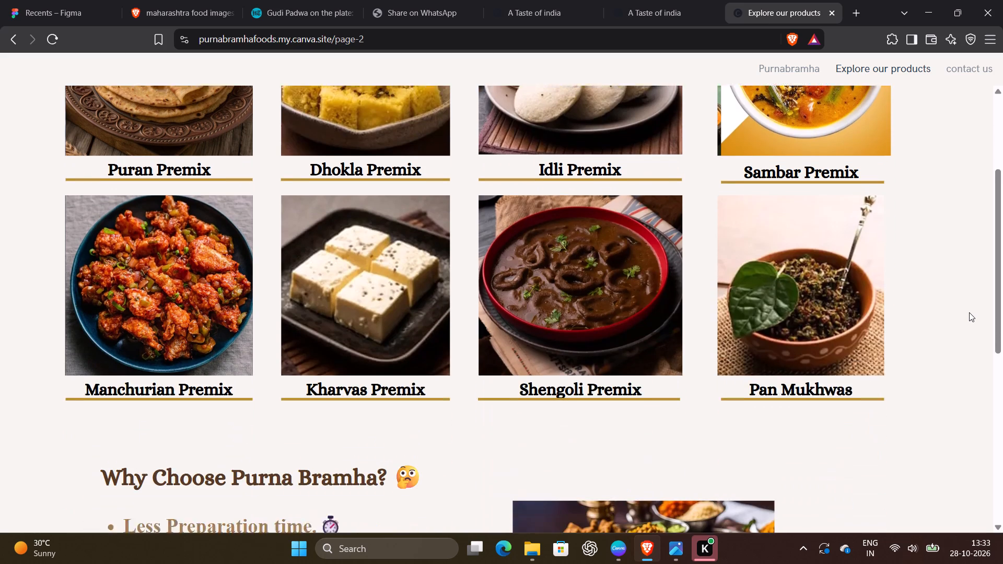
{"action": "scroll", "coordinate": [969, 312], "scroll_direction": "down", "scroll_amount": 4}
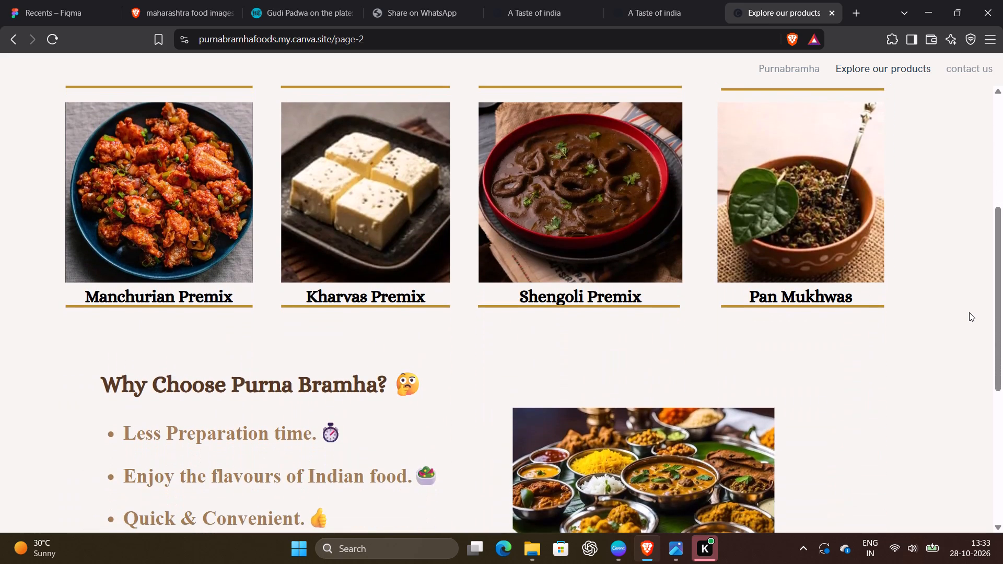